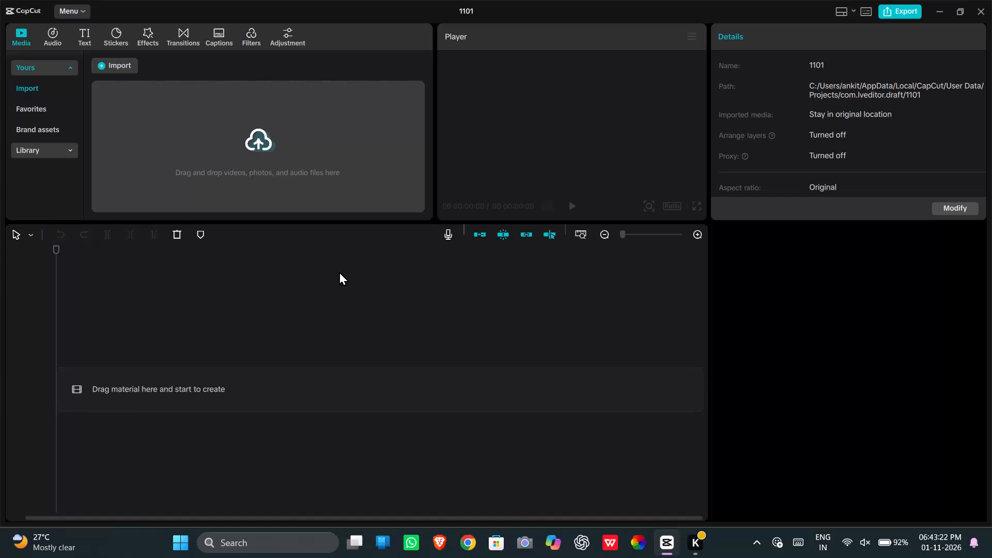
left_click(339, 272)
left_click(164, 139)
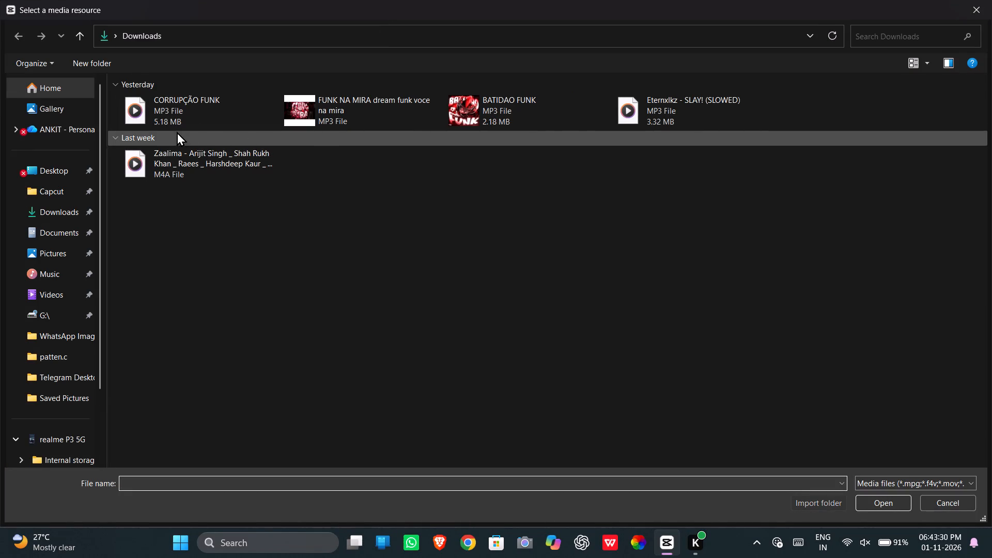
left_click(49, 189)
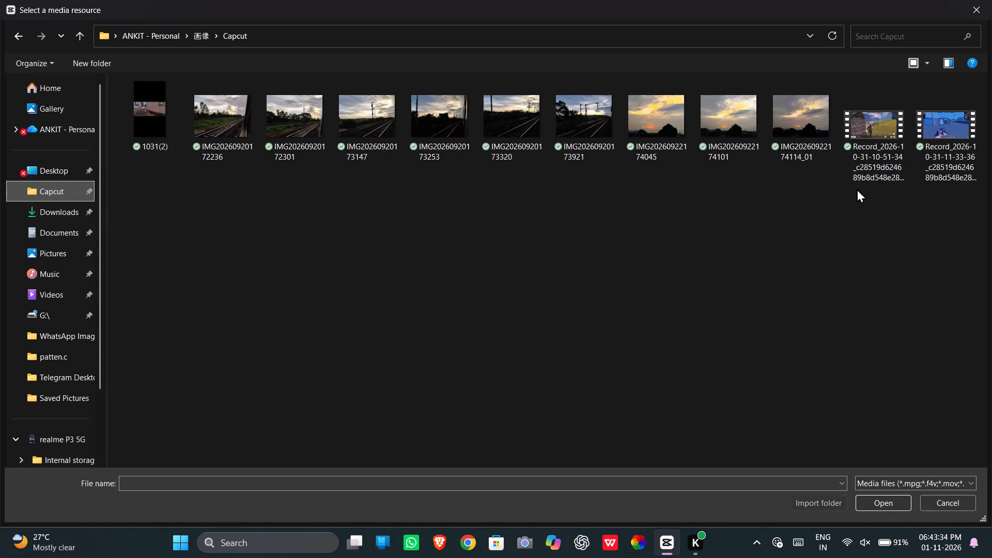
double_click(926, 131)
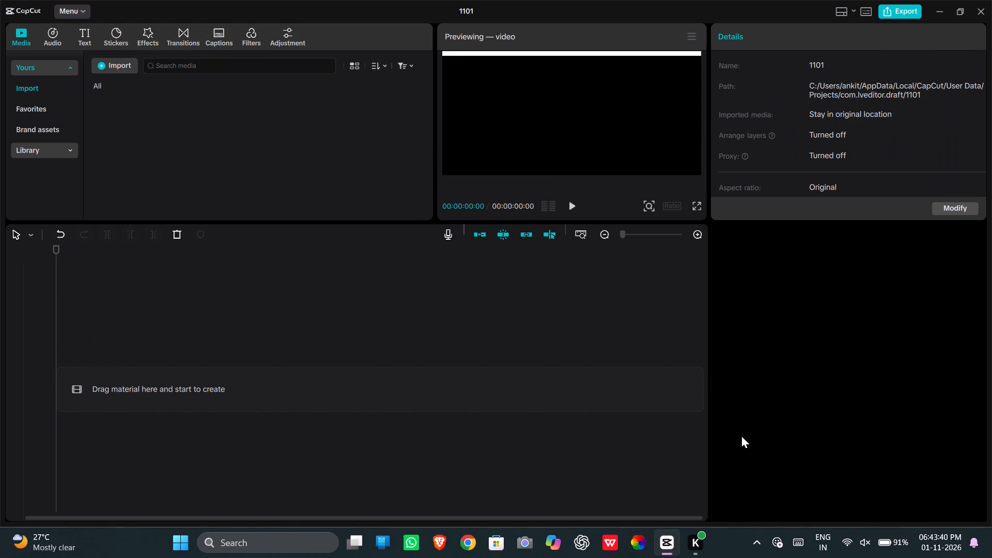
Turn on Bluetooth in the Windows quick settings and return to the video project.
key("super+a")
key("Right")
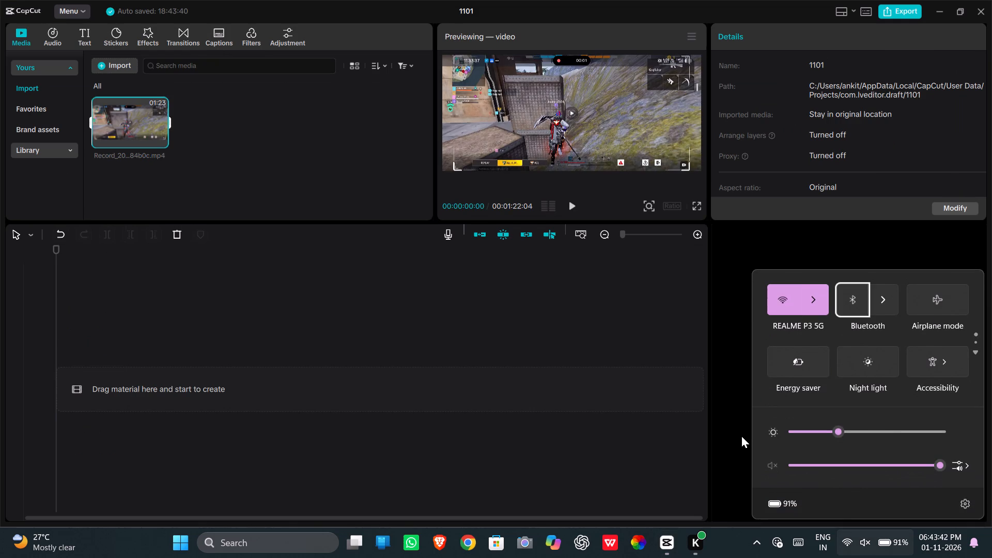
key("Return")
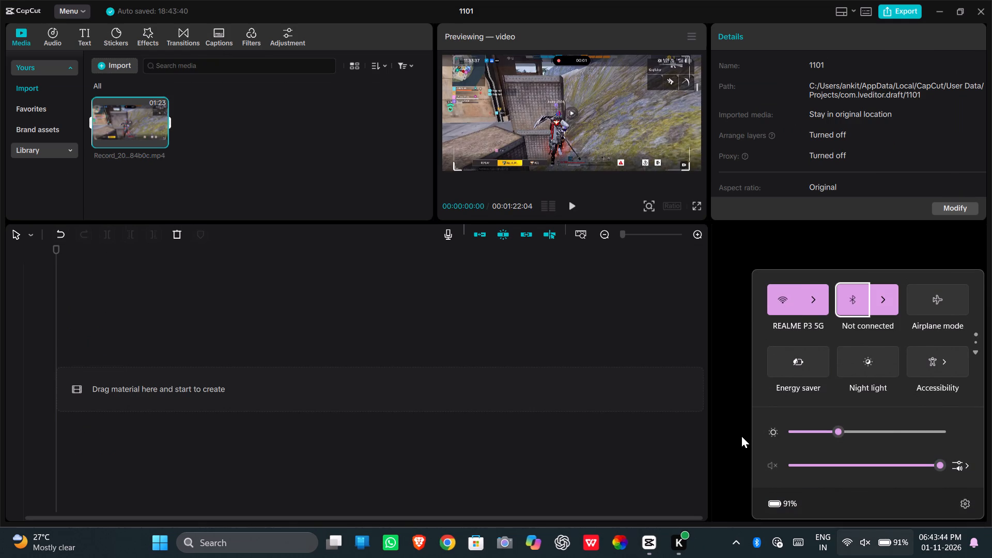
key("super+a")
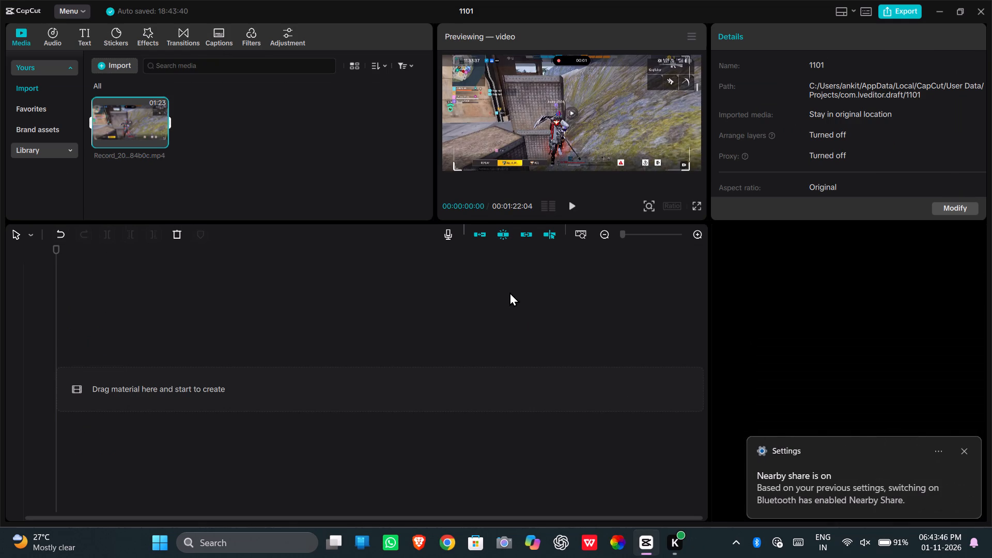
Place the imported gameplay recording on the empty timeline, starting at 00:00.
left_click_drag(144, 121, 144, 154)
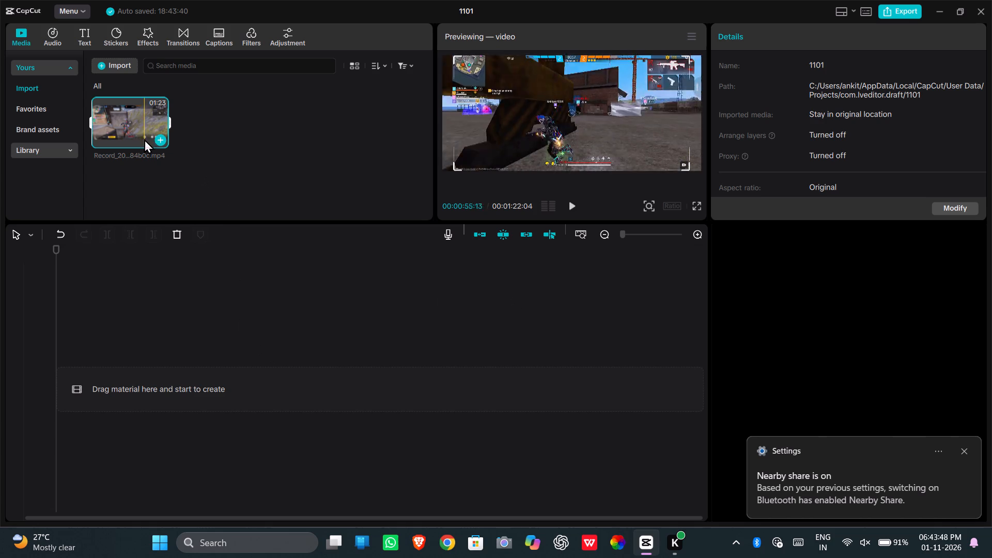
left_click_drag(144, 154, 108, 395)
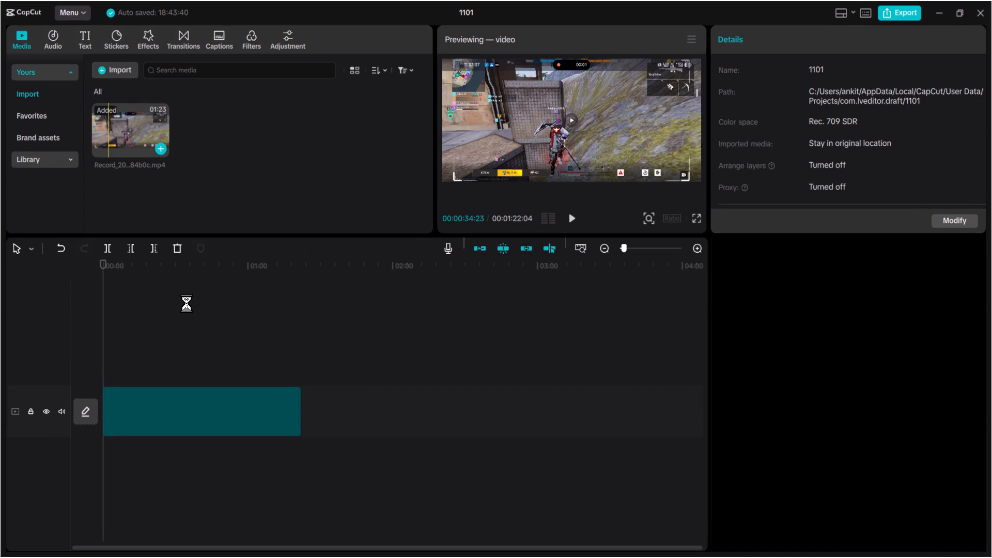
Add a timeline marker at the very start of the gameplay clip, at 00:00:00:00.
key("plus")
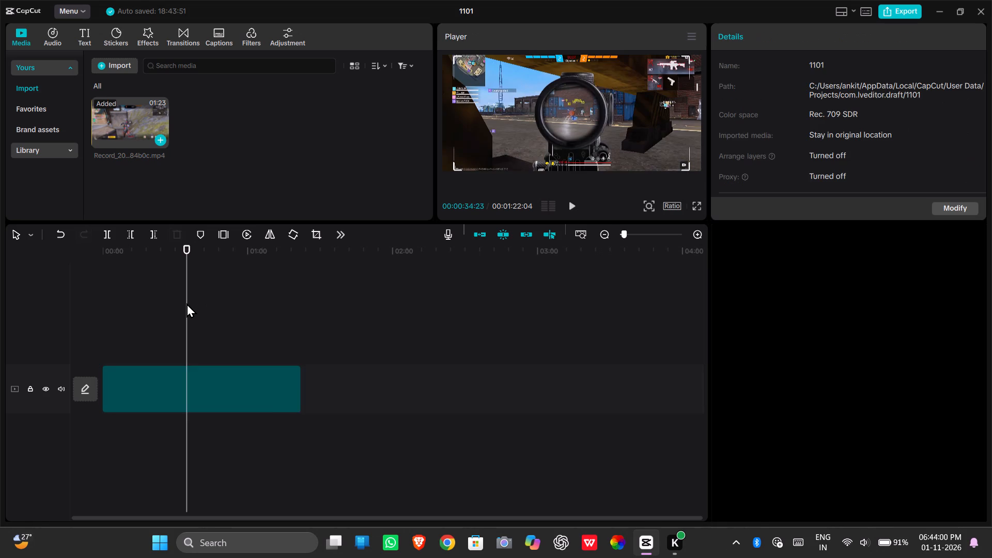
key("plus")
key("plus")
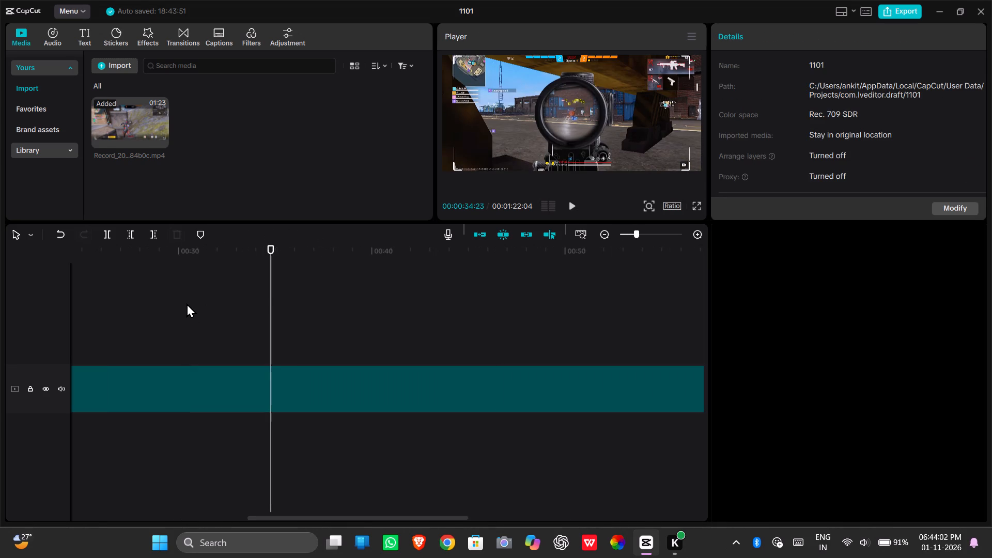
key("plus")
key("plus")
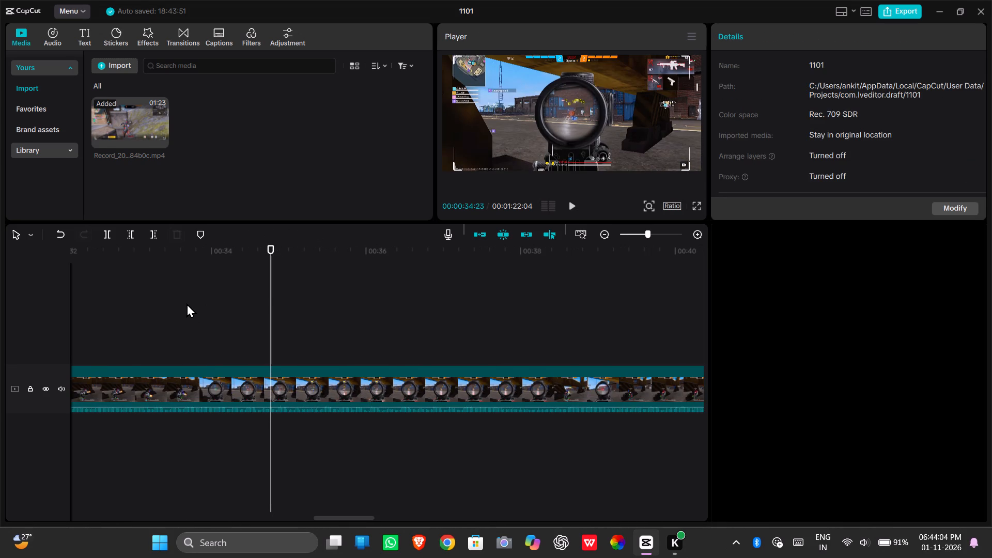
key("minus")
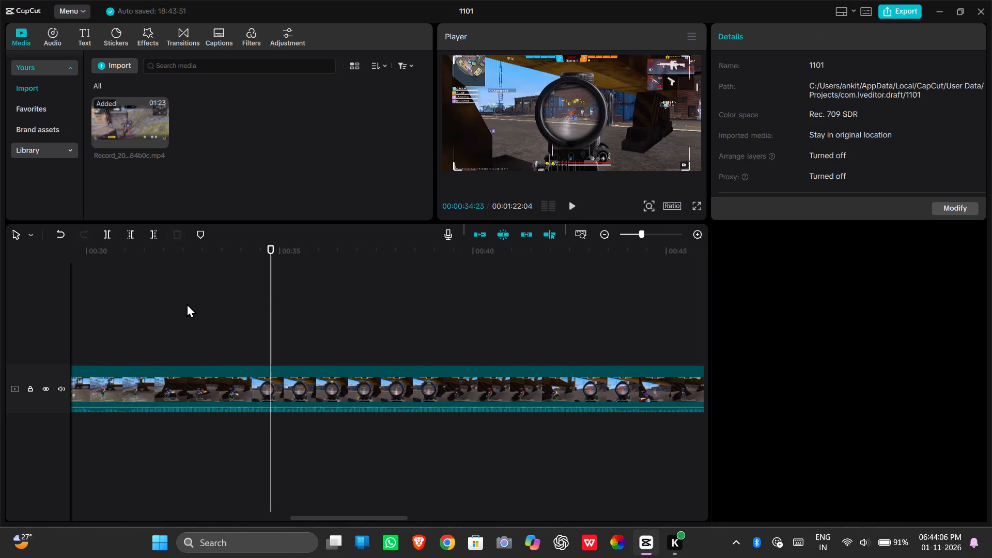
left_click_drag(451, 326, 0, 312)
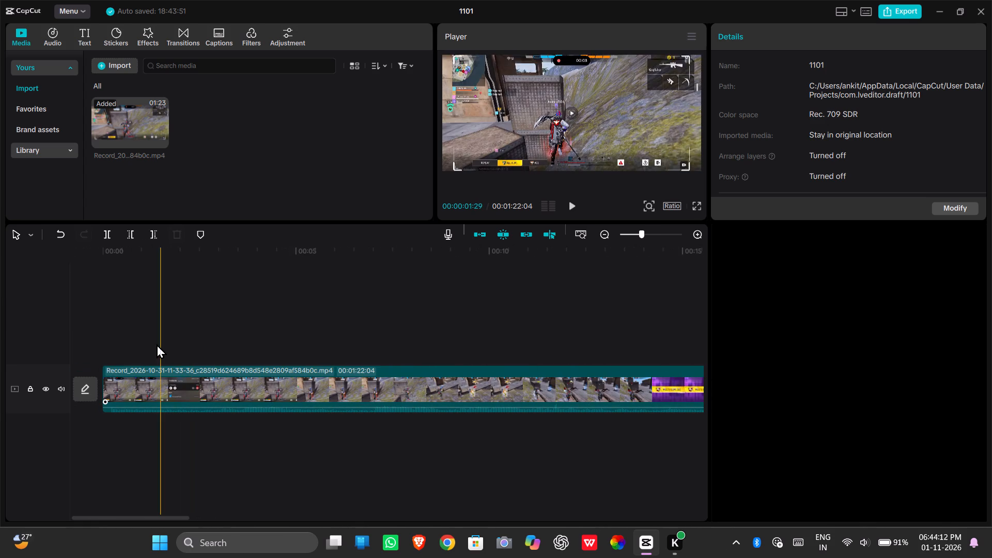
left_click(102, 331)
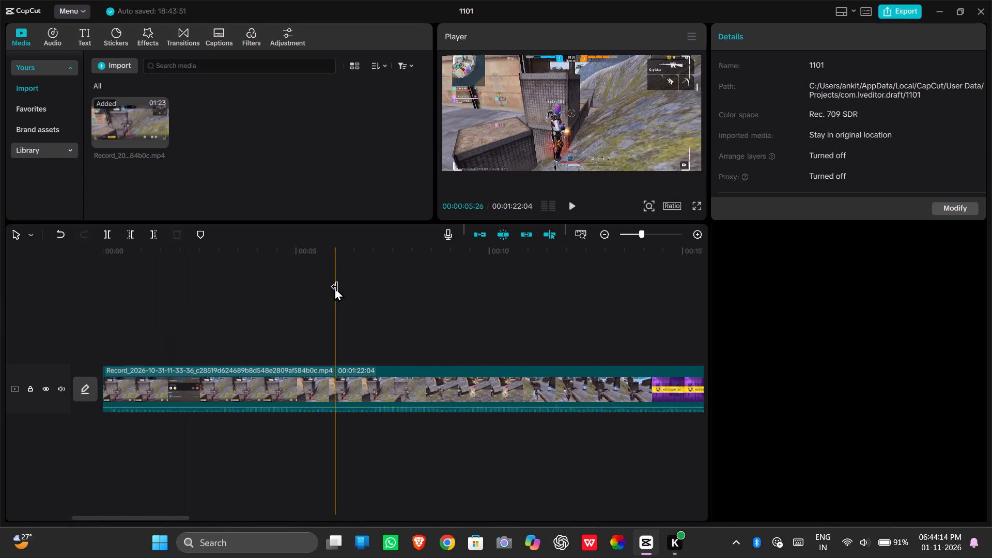
left_click(105, 320)
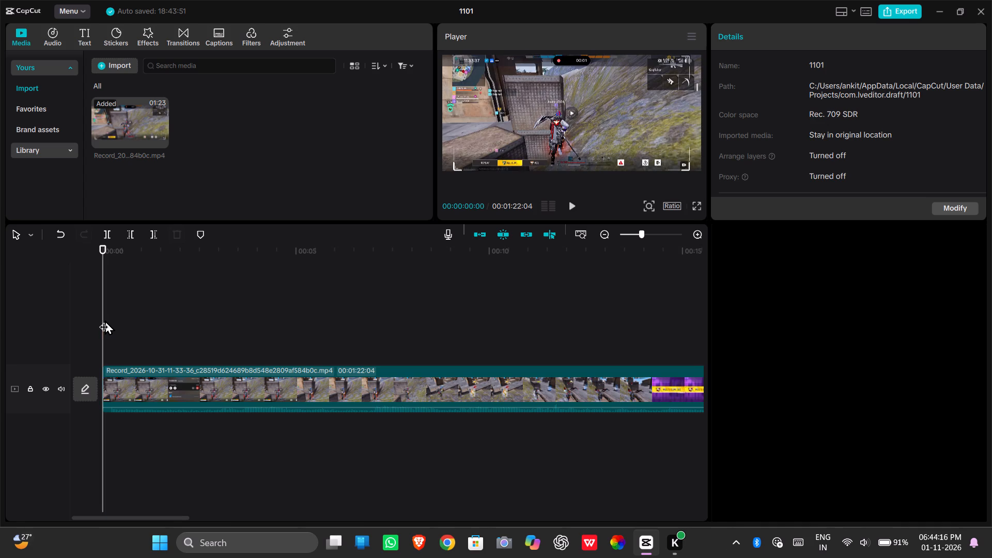
left_click(198, 234)
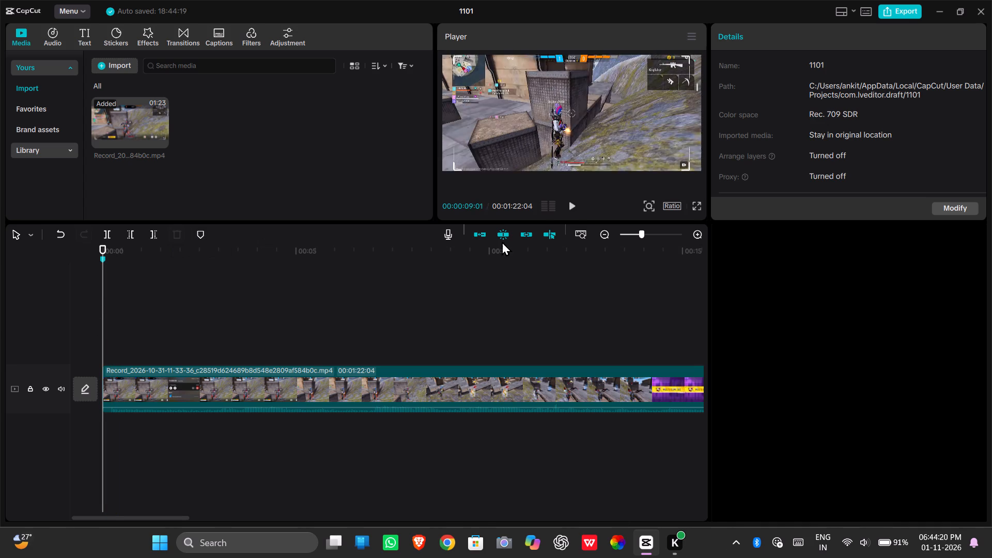
Play the opening footage, split the clip at 00:00:04:14, and delete the segment before the split.
left_click(572, 203)
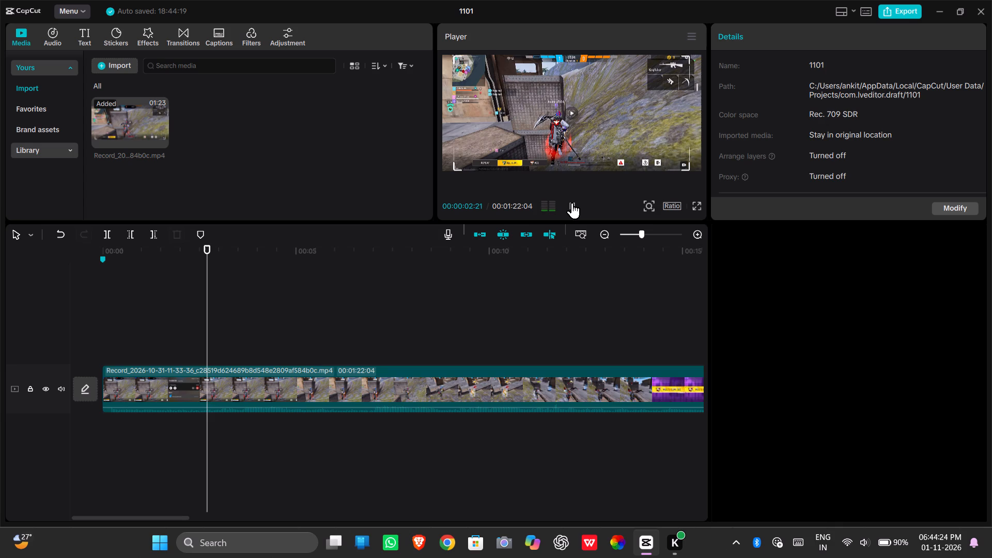
left_click(572, 203)
left_click(572, 203)
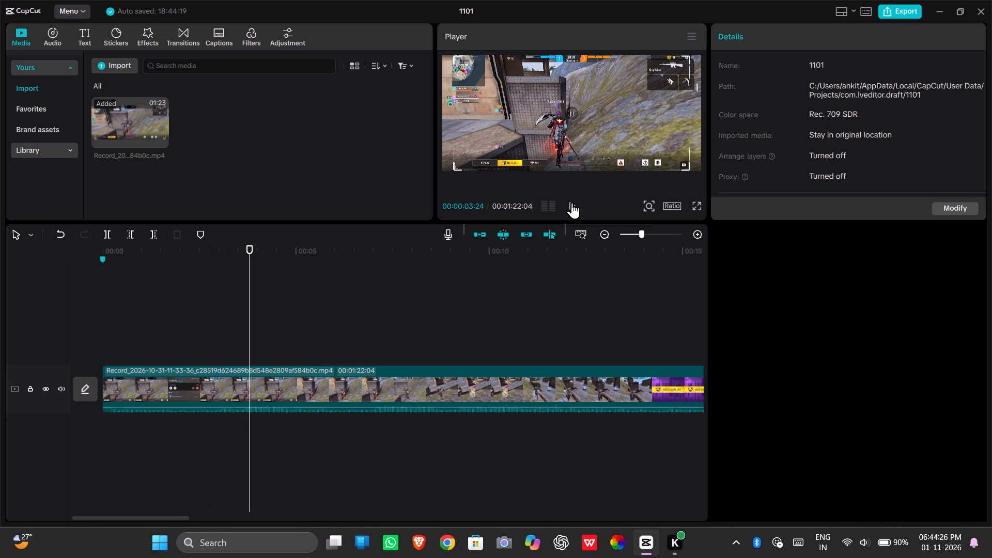
left_click(572, 203)
left_click(572, 203)
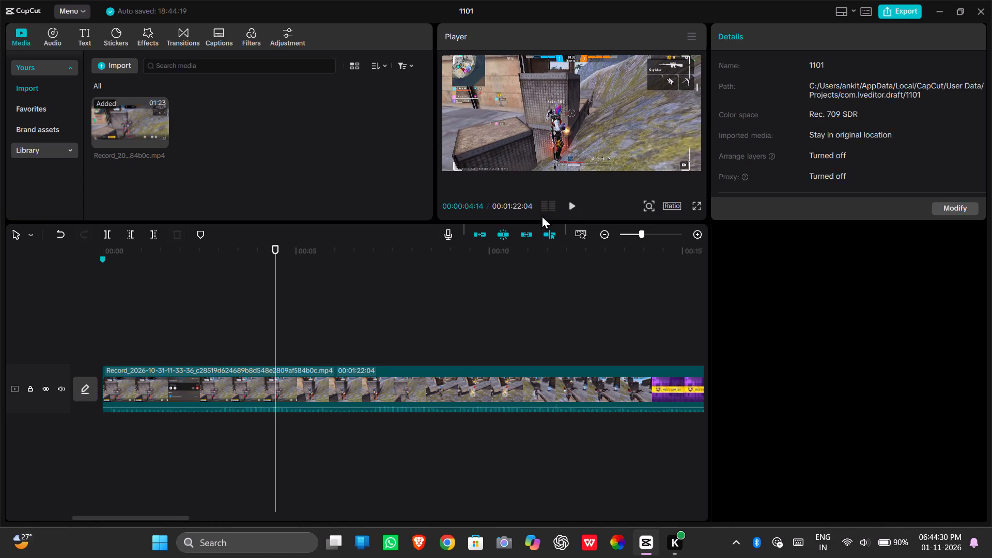
left_click(106, 234)
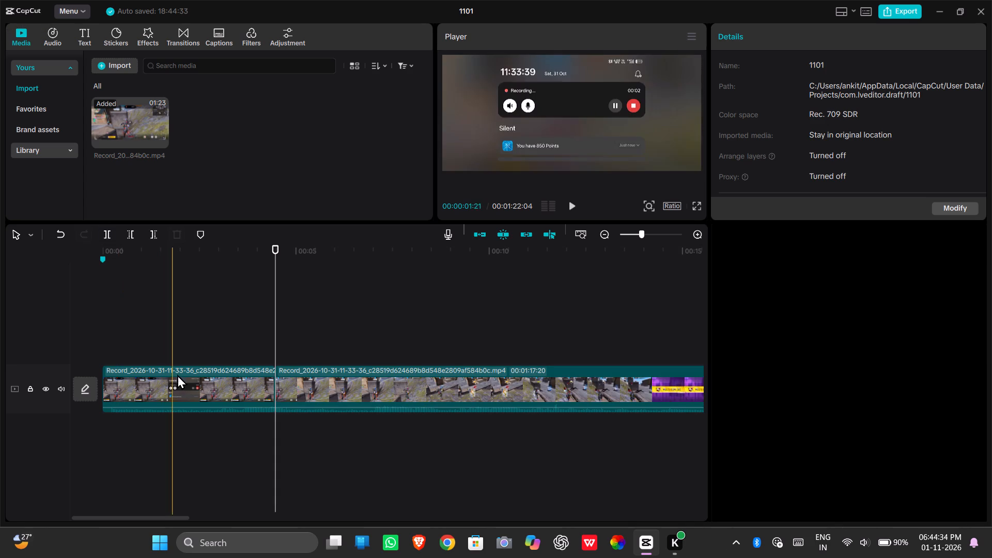
left_click(193, 391)
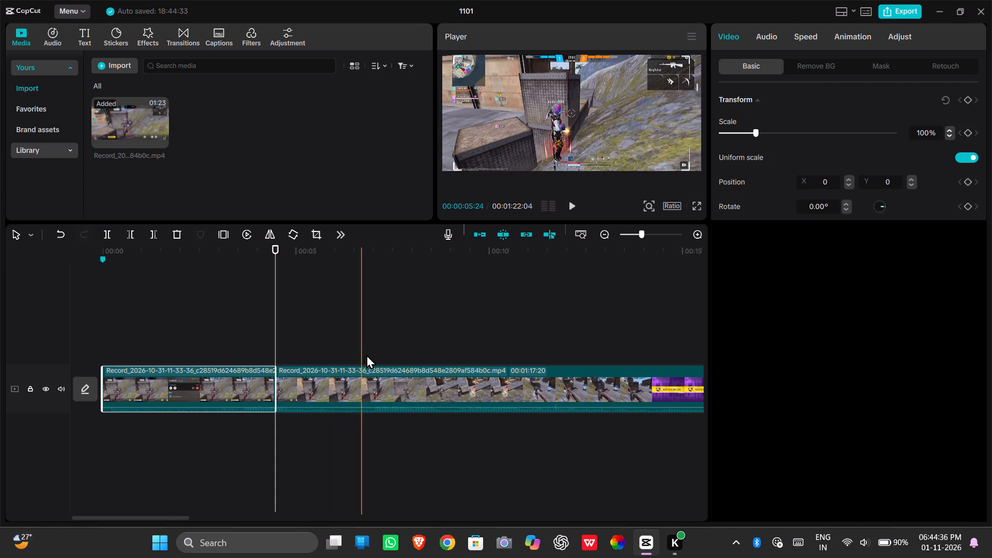
left_click(179, 231)
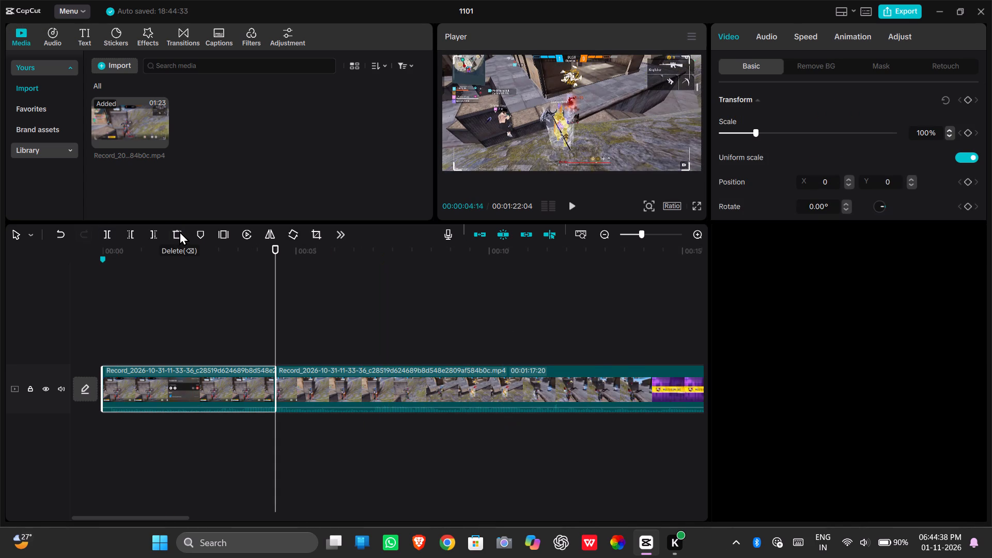
Review the footage from the marker and split the clip at 00:00:06:11, just before the elimination ends.
left_click(103, 258)
left_click(571, 208)
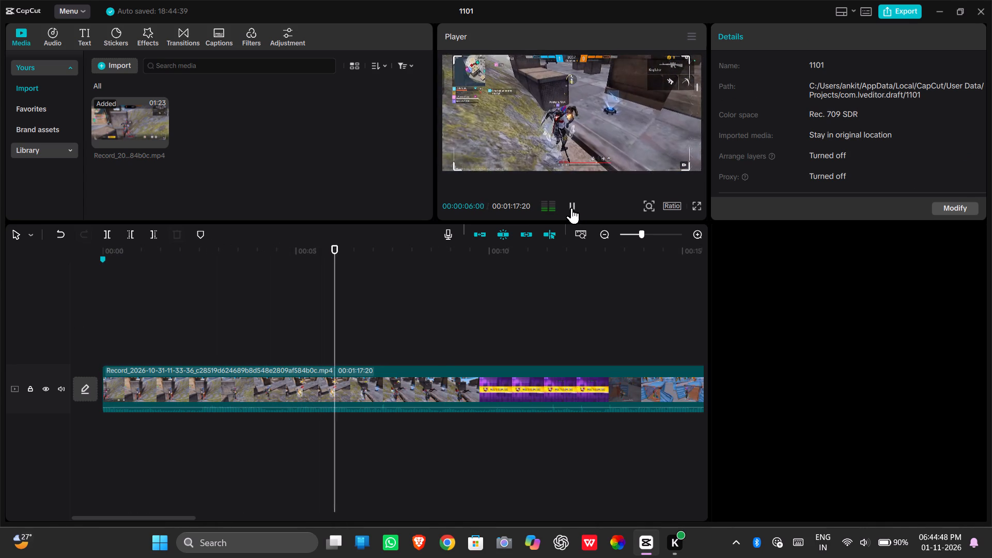
left_click(571, 208)
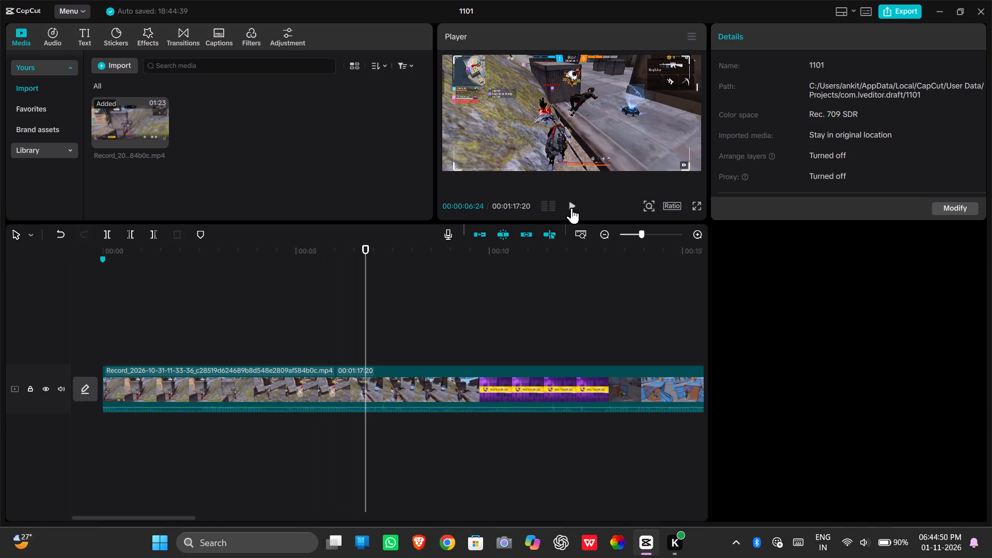
left_click_drag(367, 309, 363, 310)
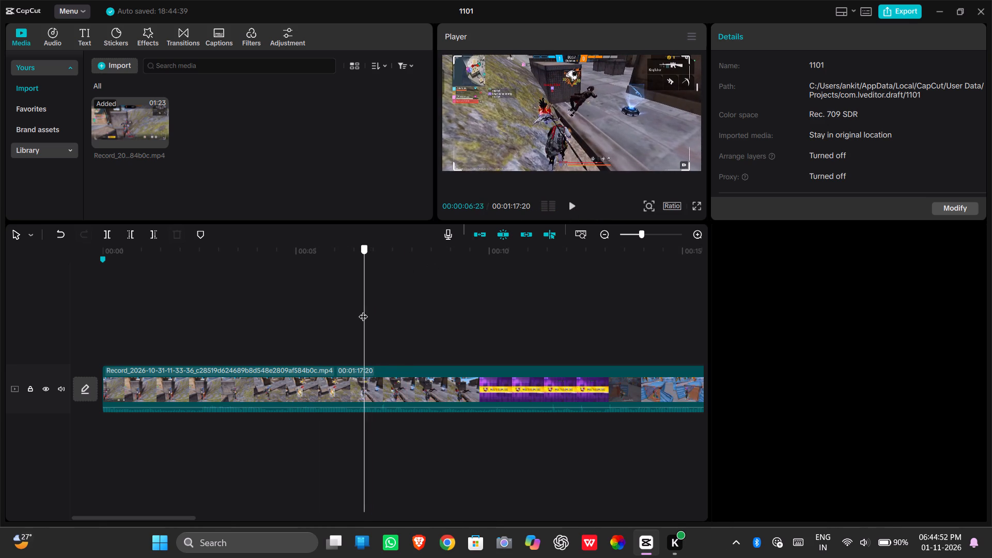
left_click_drag(363, 310, 350, 311)
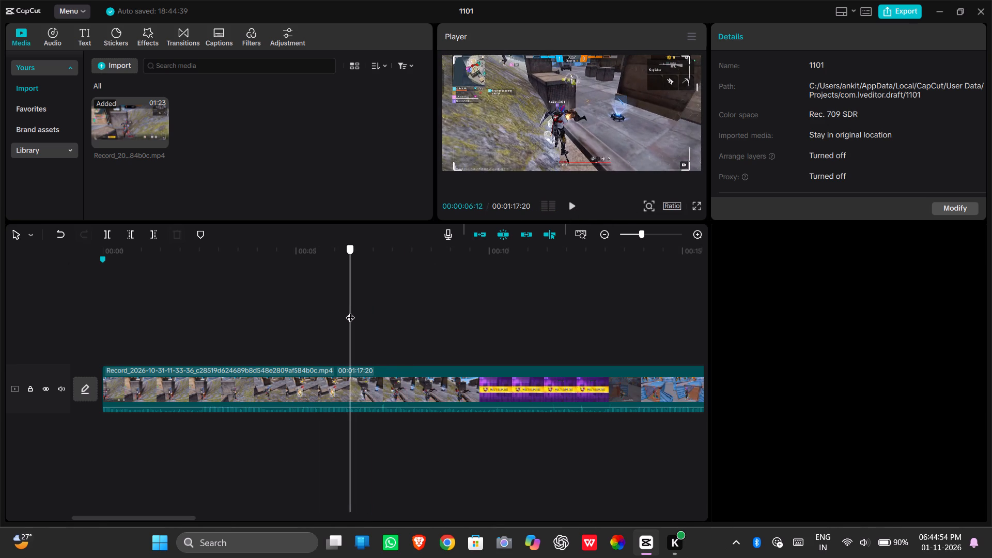
left_click_drag(350, 311, 348, 311)
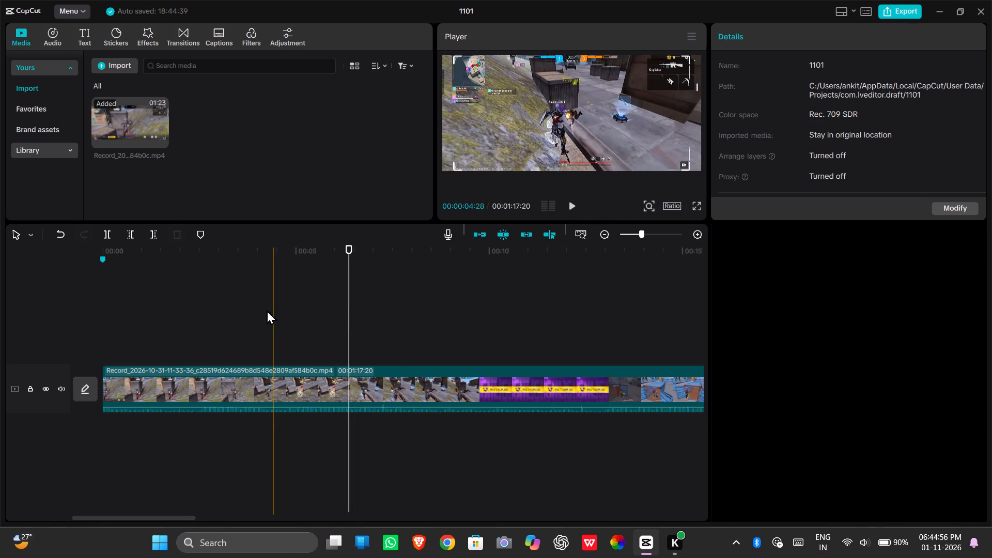
left_click(111, 236)
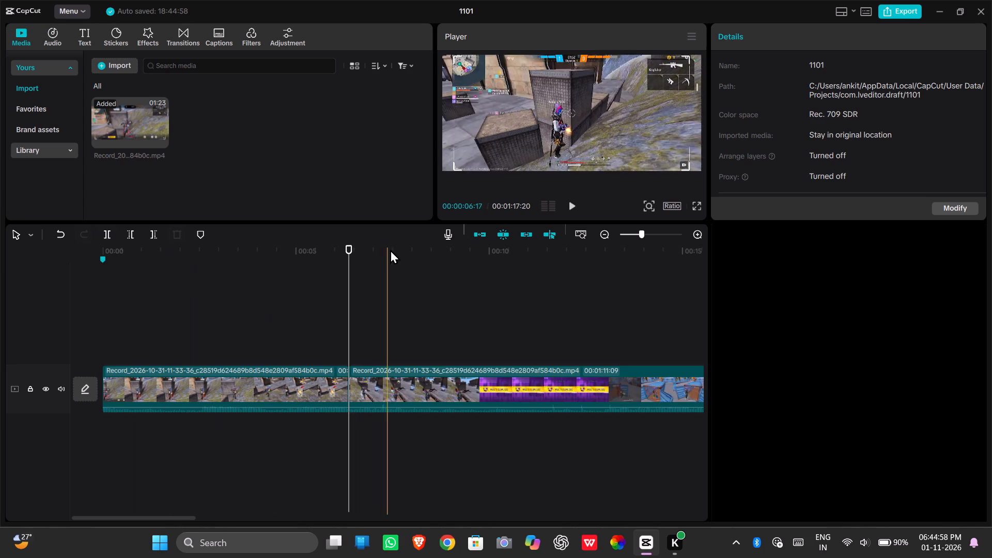
Play on past the purple banner and trim away the second clip's footage before 00:00:13:28.
left_click(571, 205)
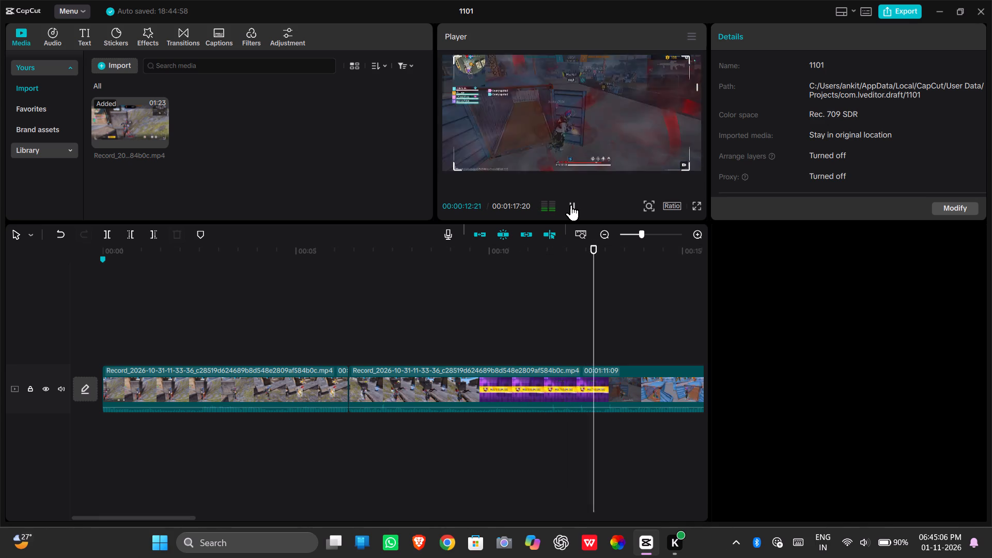
left_click(571, 205)
left_click(571, 205)
left_click(571, 205)
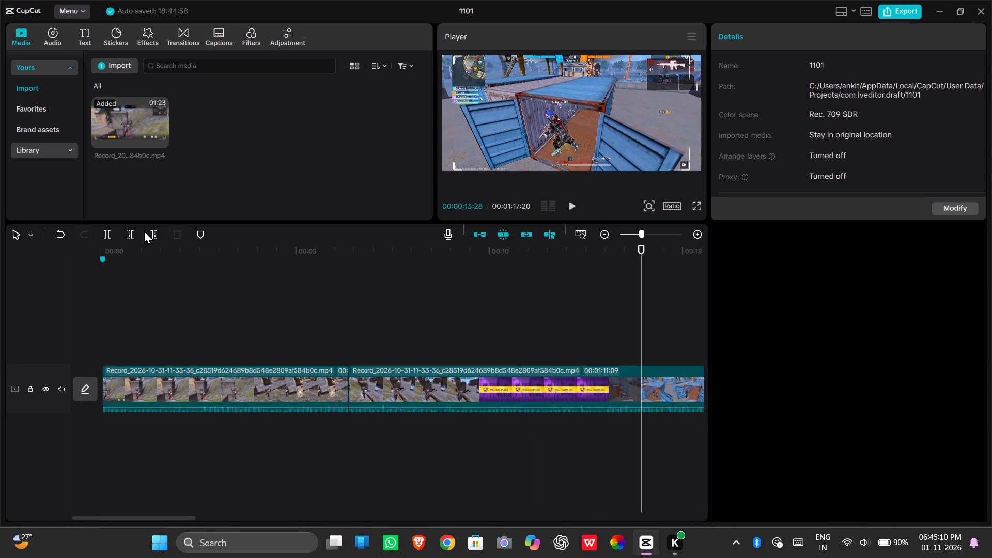
left_click(127, 233)
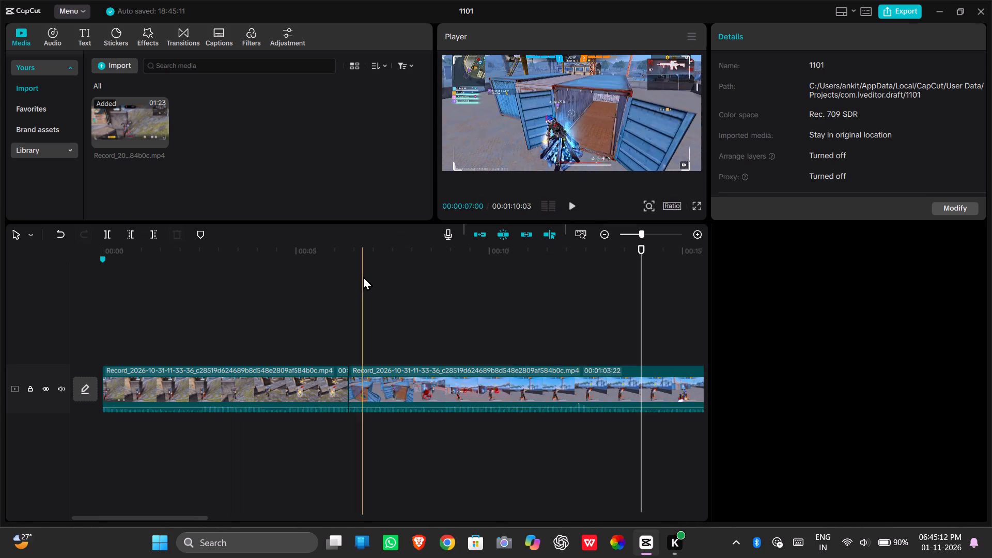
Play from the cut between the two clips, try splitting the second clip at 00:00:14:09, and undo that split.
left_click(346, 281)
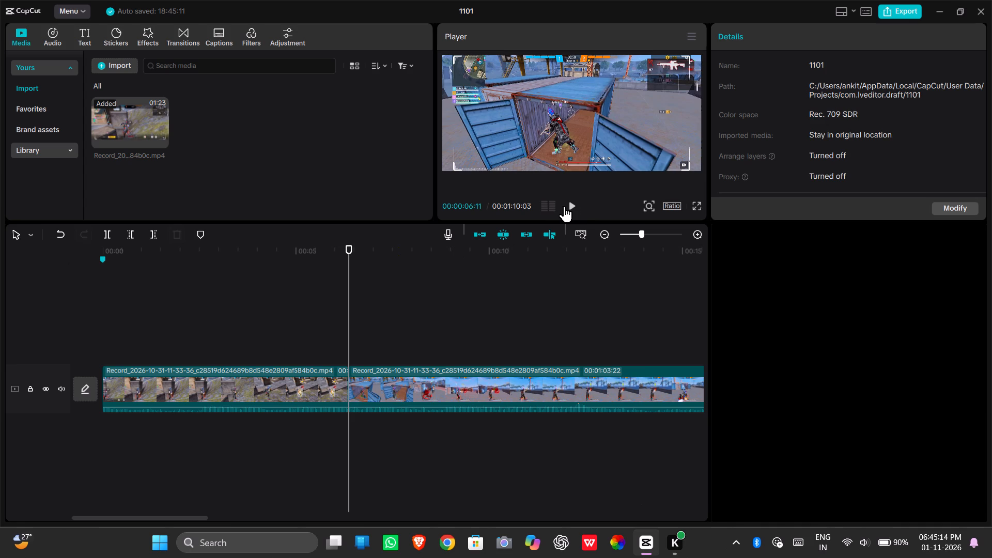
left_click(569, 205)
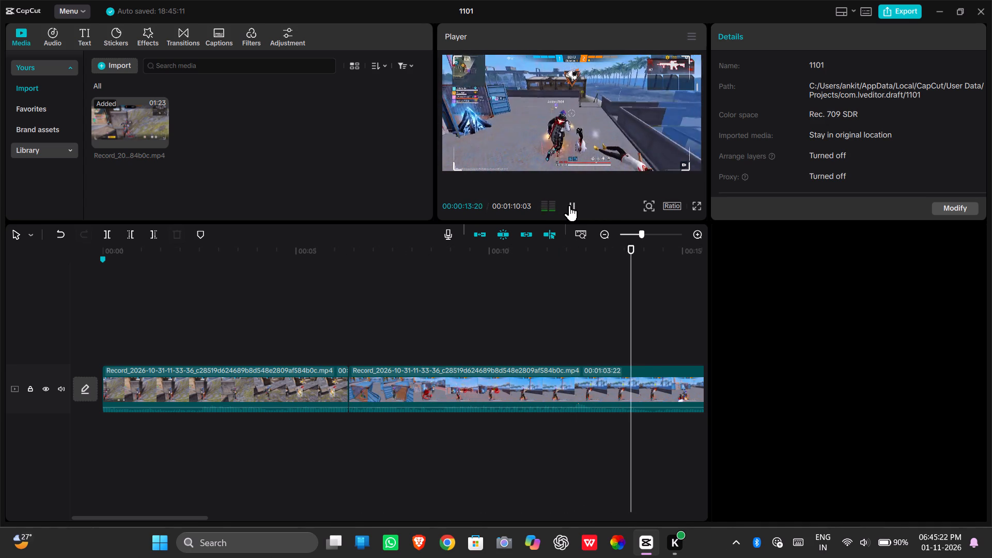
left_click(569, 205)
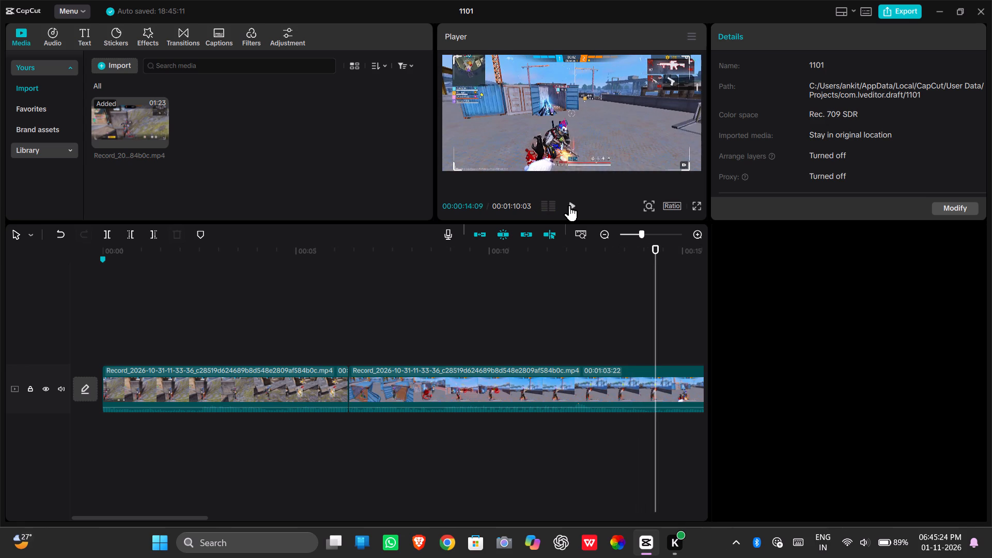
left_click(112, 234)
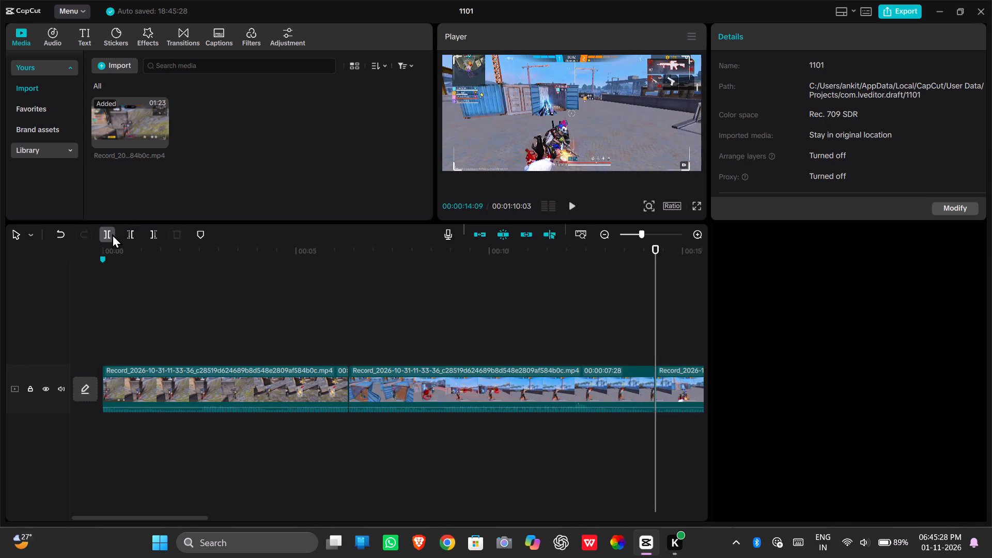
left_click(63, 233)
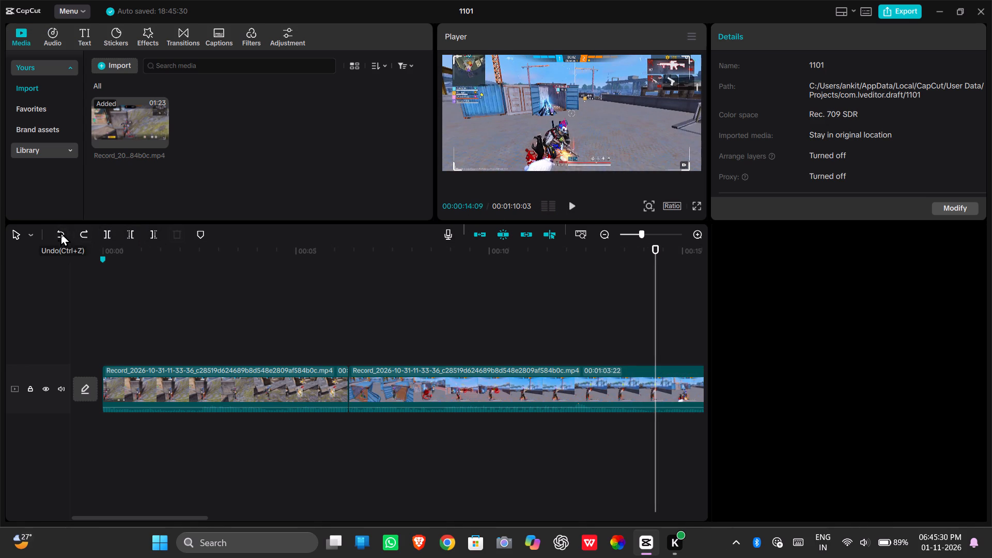
Play slightly further and split the second clip at 00:00:15:10.
left_click(570, 207)
left_click(570, 207)
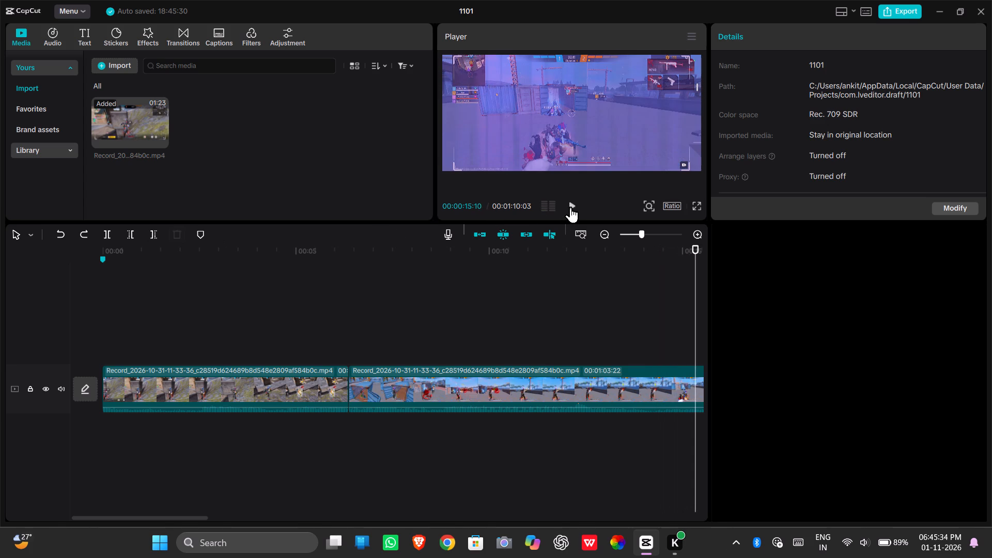
left_click(107, 236)
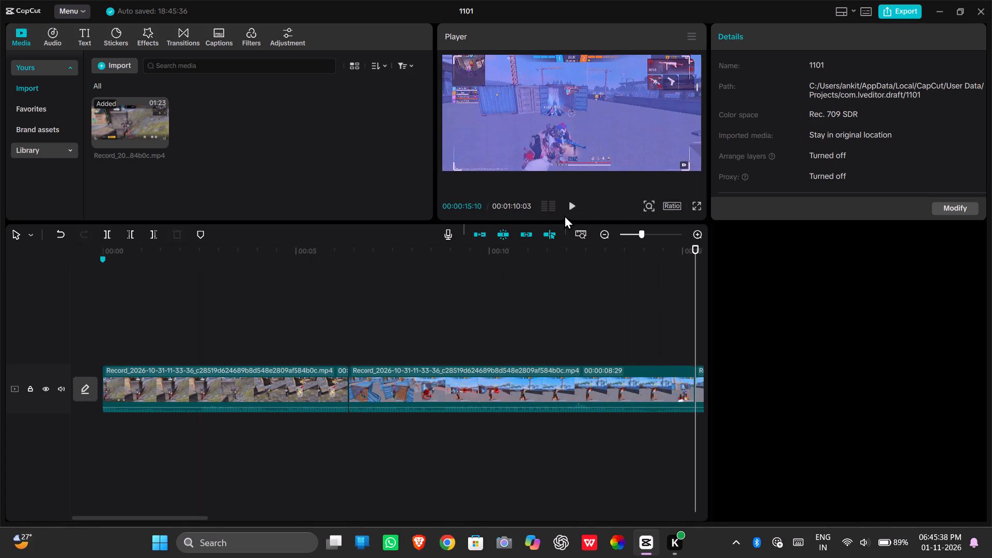
left_click(576, 204)
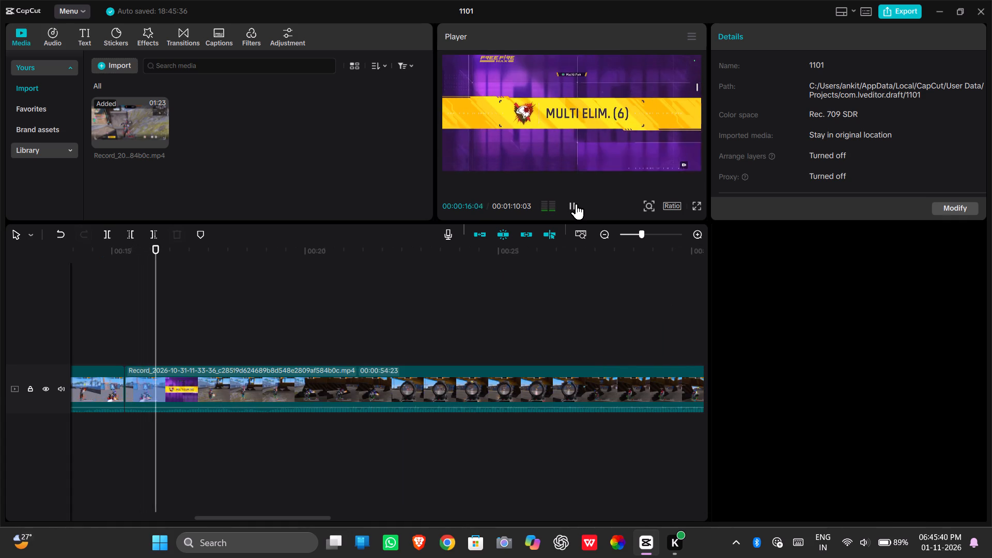
left_click(576, 204)
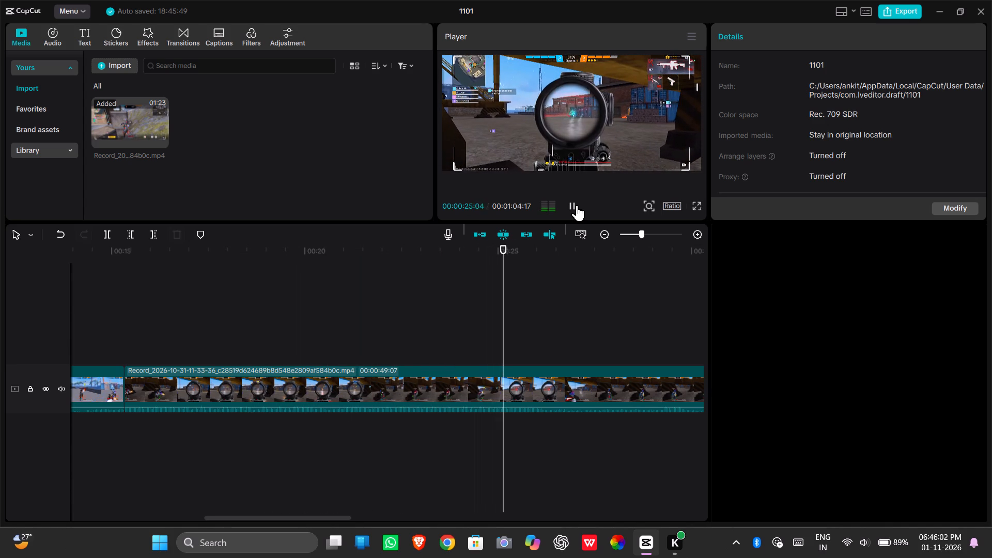
left_click(577, 205)
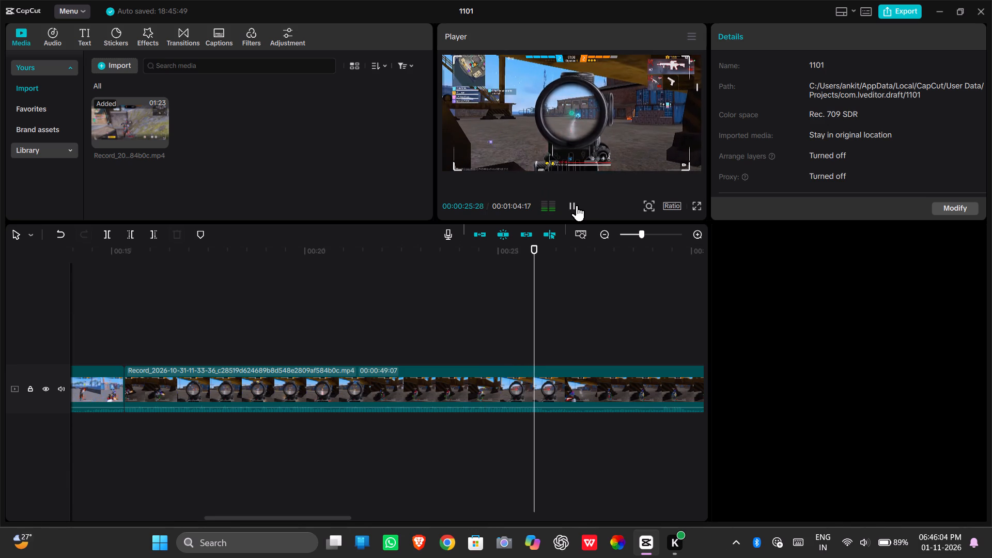
left_click(577, 205)
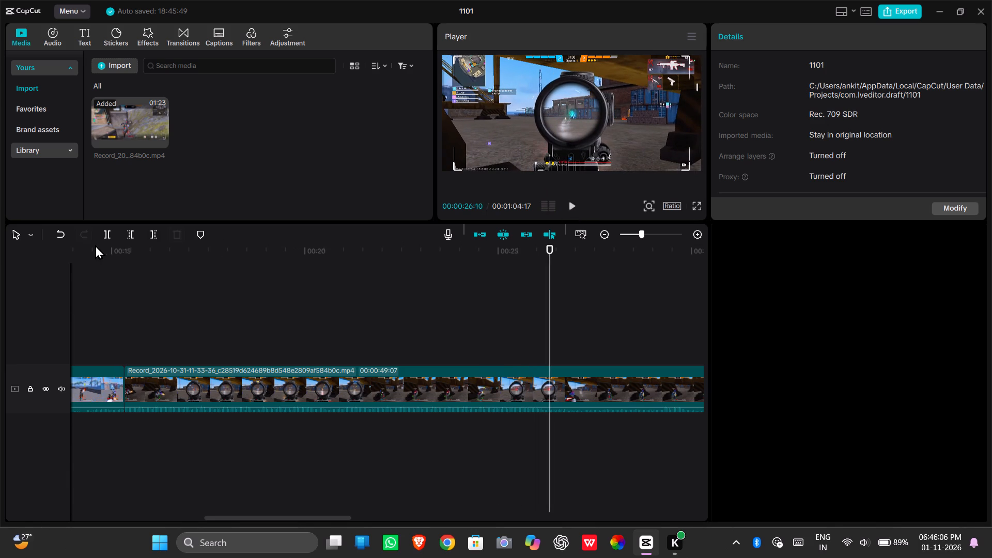
left_click(104, 233)
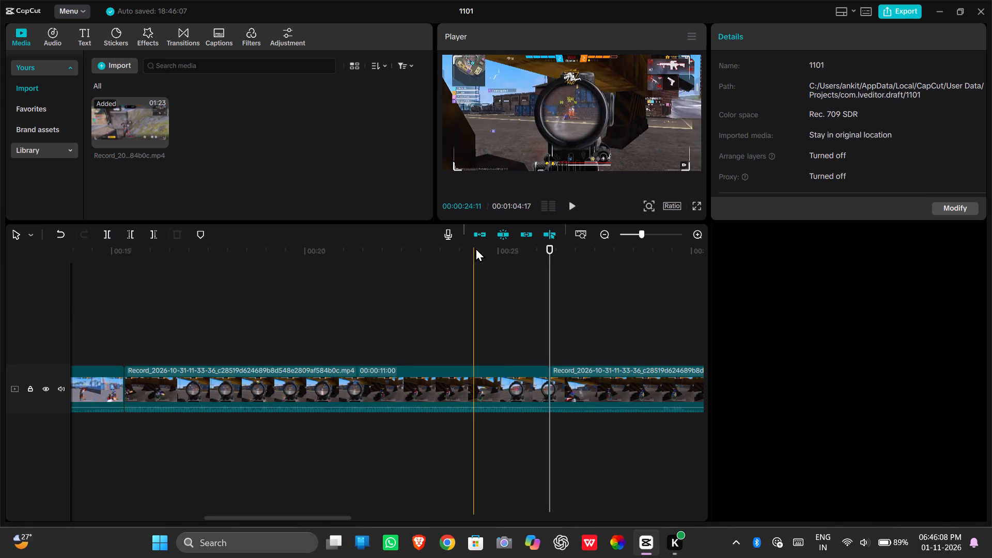
Play on from the new cut and trim away the last clip's footage before 00:00:37:27.
left_click(568, 207)
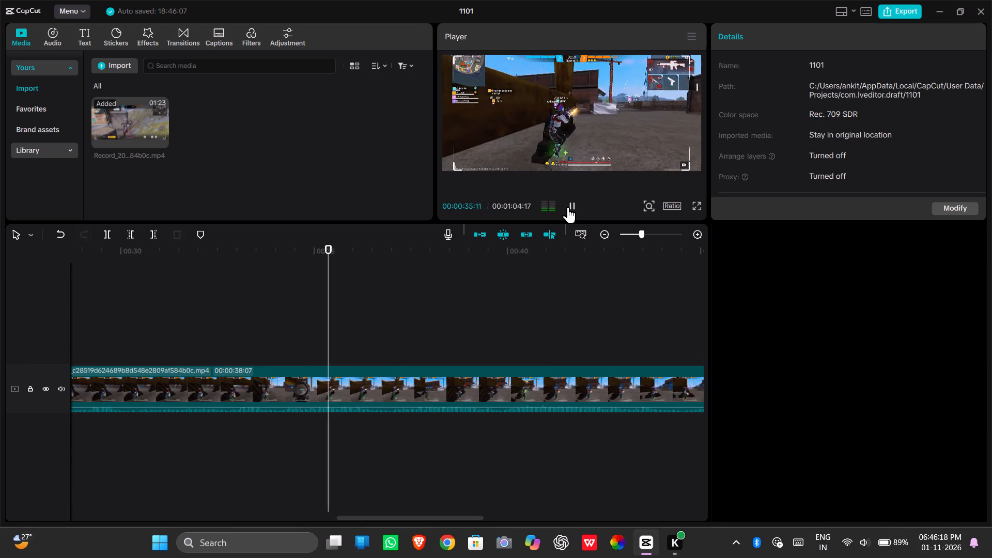
left_click(568, 207)
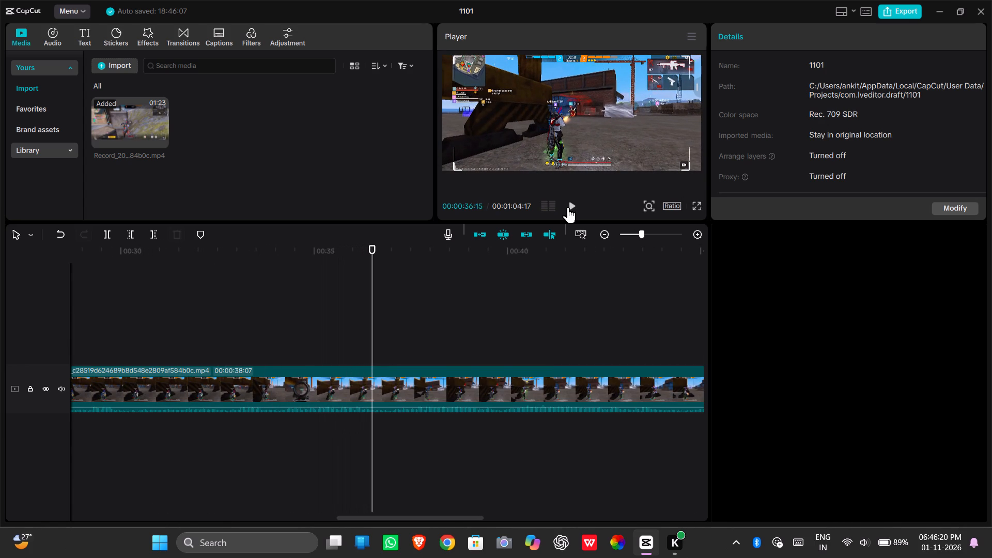
left_click(568, 207)
left_click(568, 207)
left_click(568, 207)
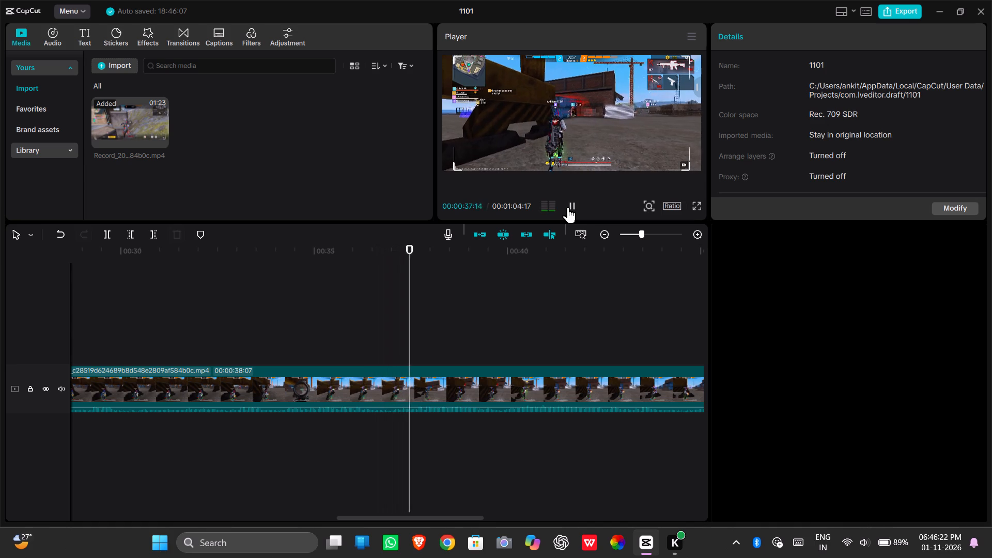
left_click(568, 207)
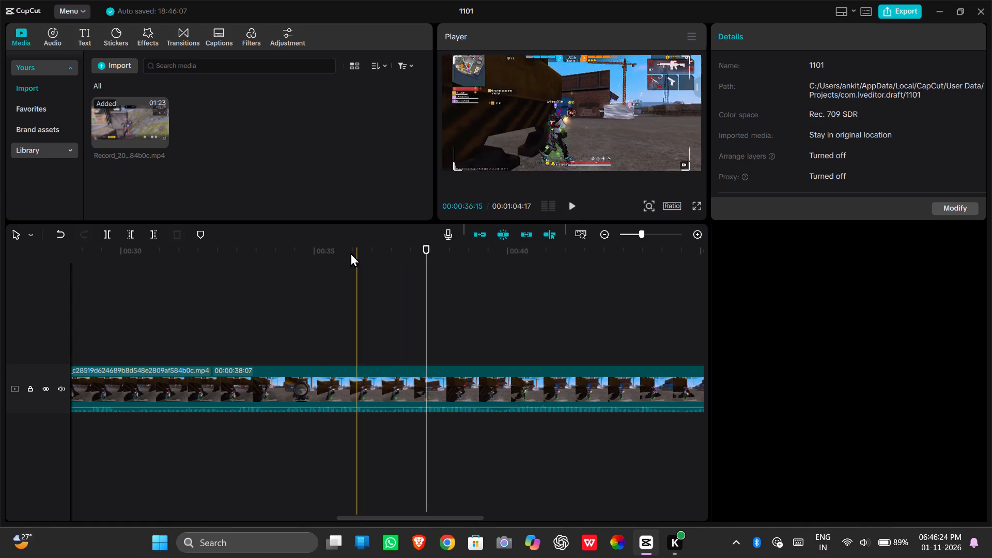
left_click(132, 232)
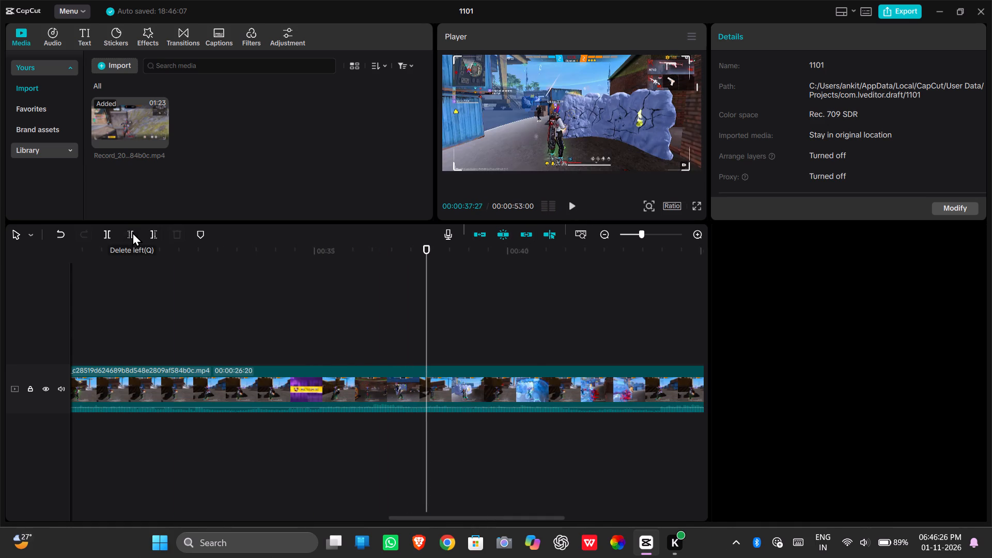
Play from the cut at 00:00:26:10 up to the purple banner and split the last clip just before it, at 00:00:32:23.
left_click_drag(398, 291, 317, 288)
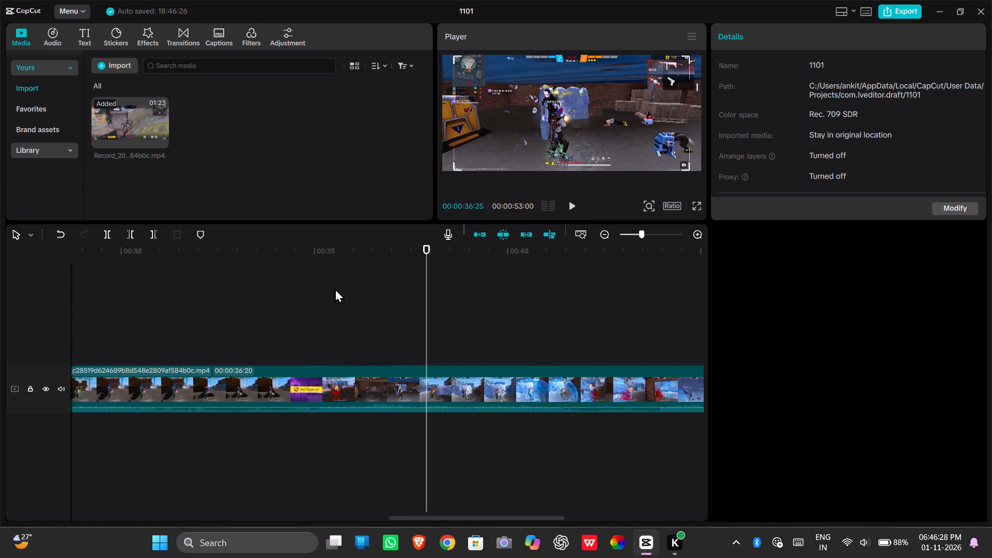
left_click_drag(317, 288, 21, 291)
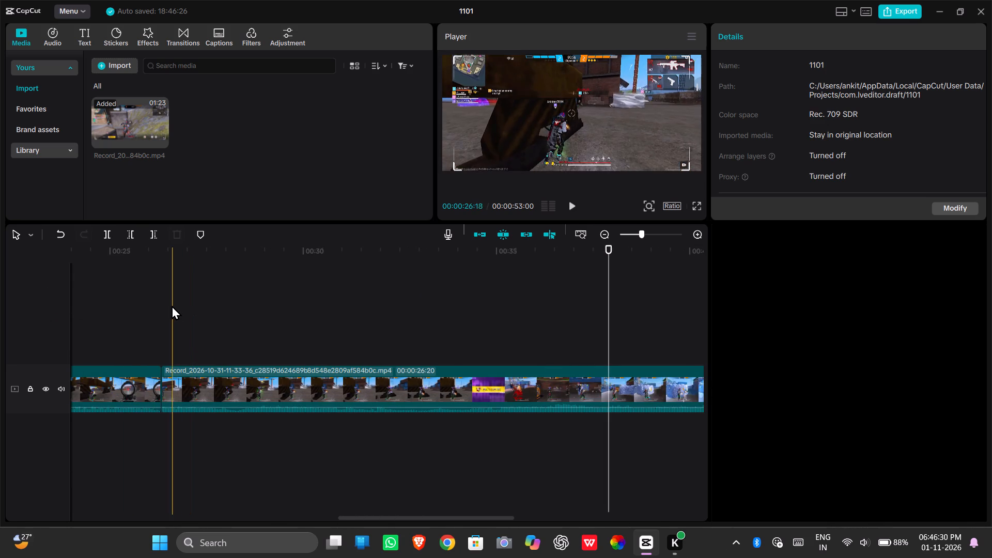
left_click(161, 305)
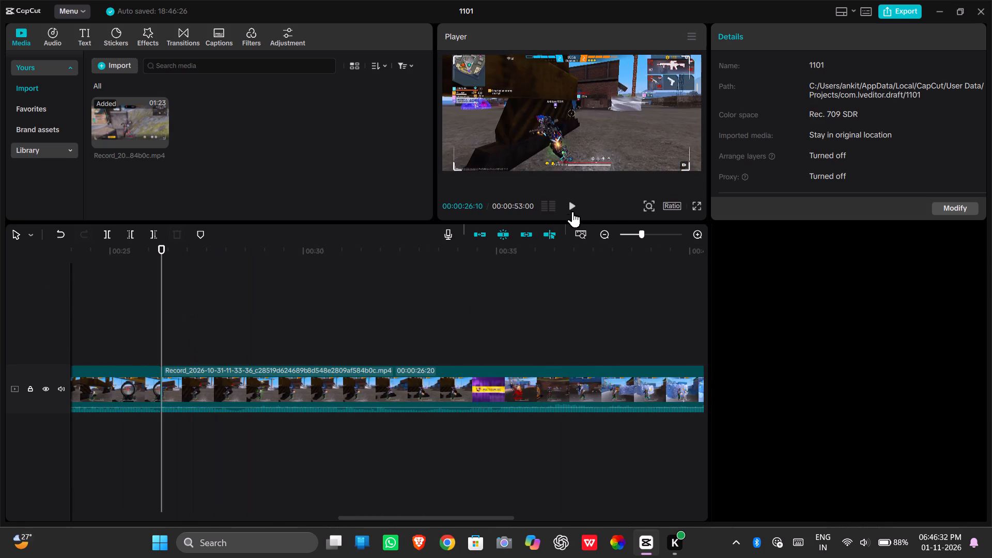
left_click(572, 205)
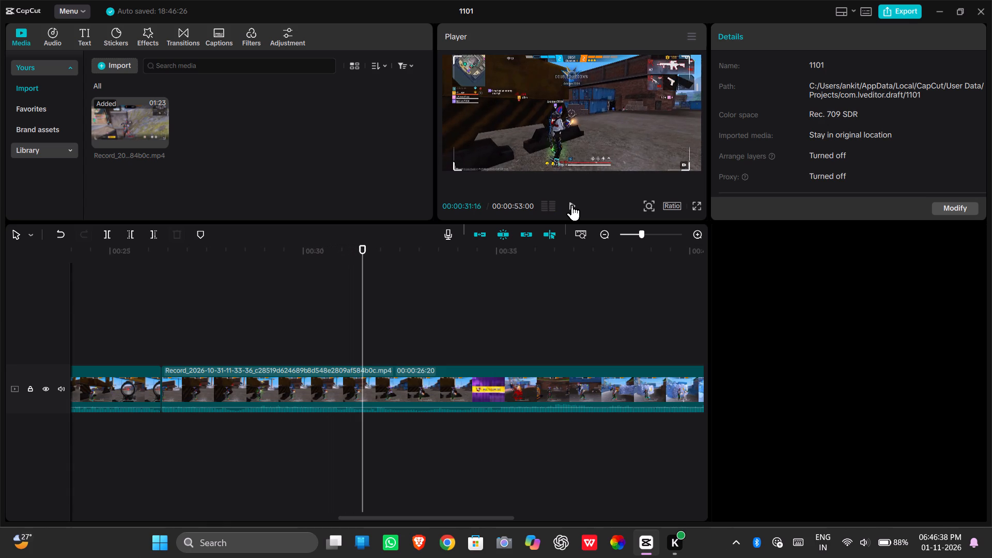
left_click(572, 205)
left_click(572, 205)
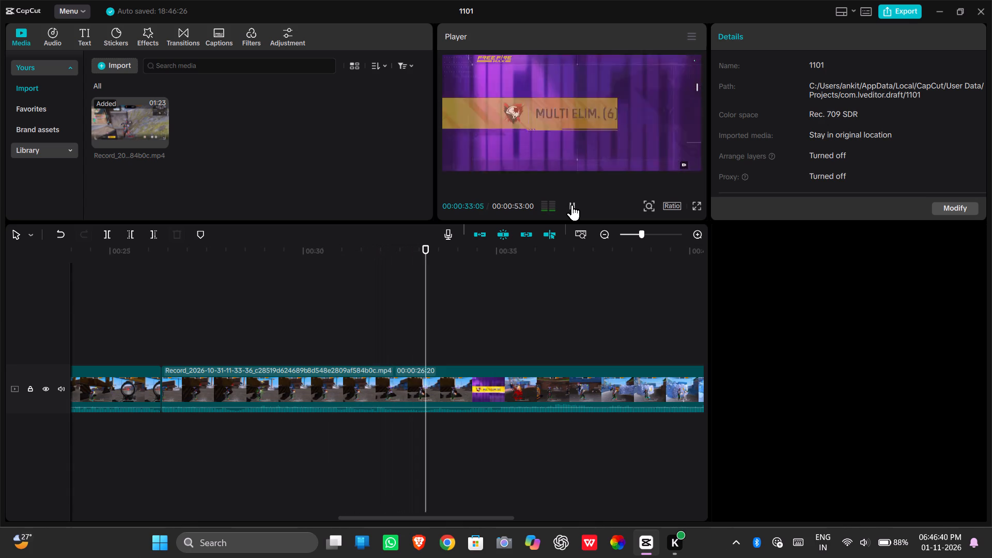
left_click_drag(429, 315, 419, 317)
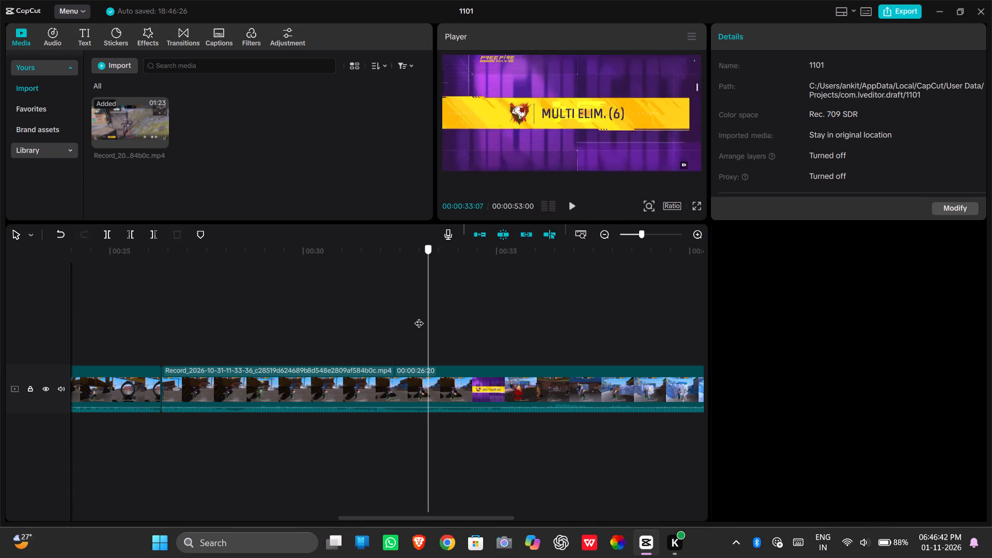
left_click_drag(419, 317, 412, 319)
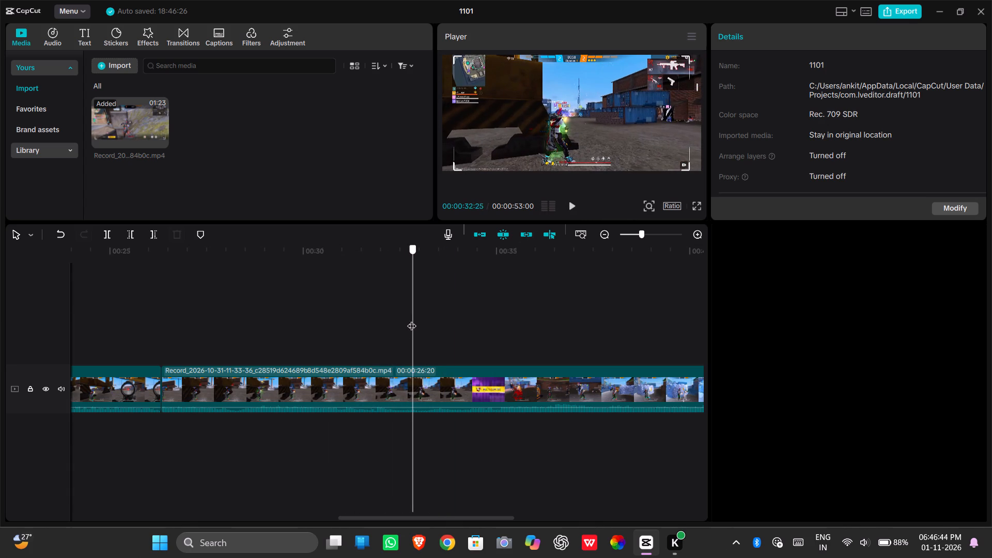
left_click_drag(412, 319, 410, 320)
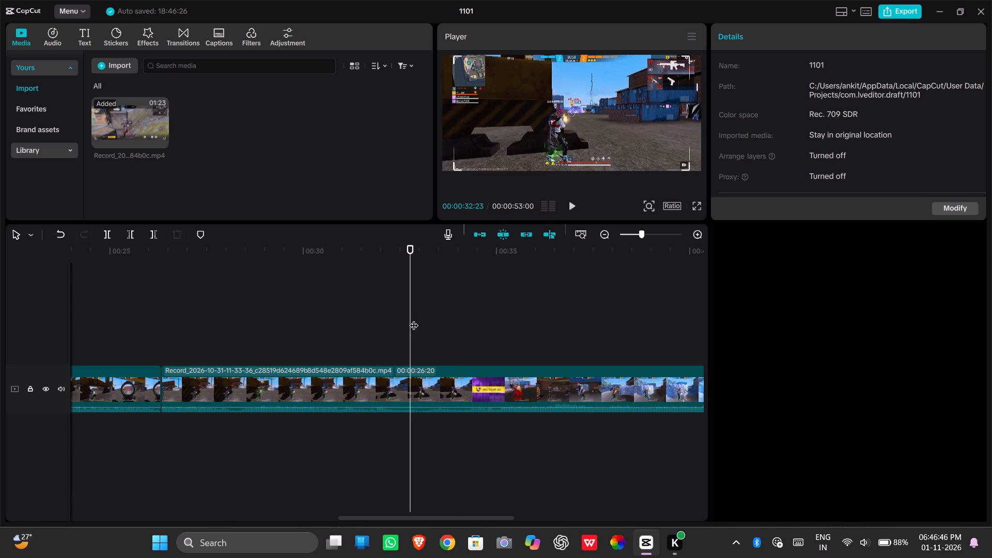
left_click(111, 234)
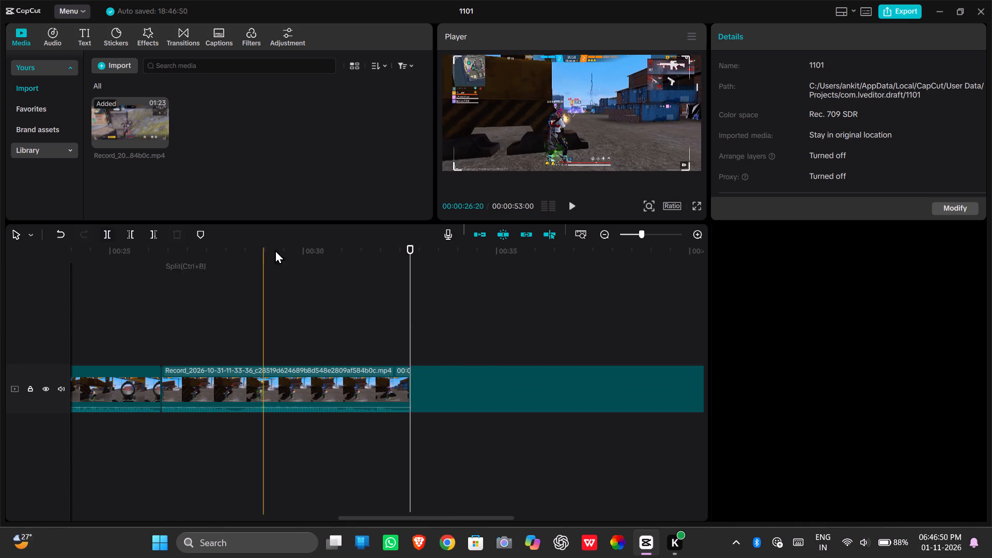
Play through the MULTI ELIM. banner and trim away the last clip's footage before 00:00:35:08.
left_click(570, 207)
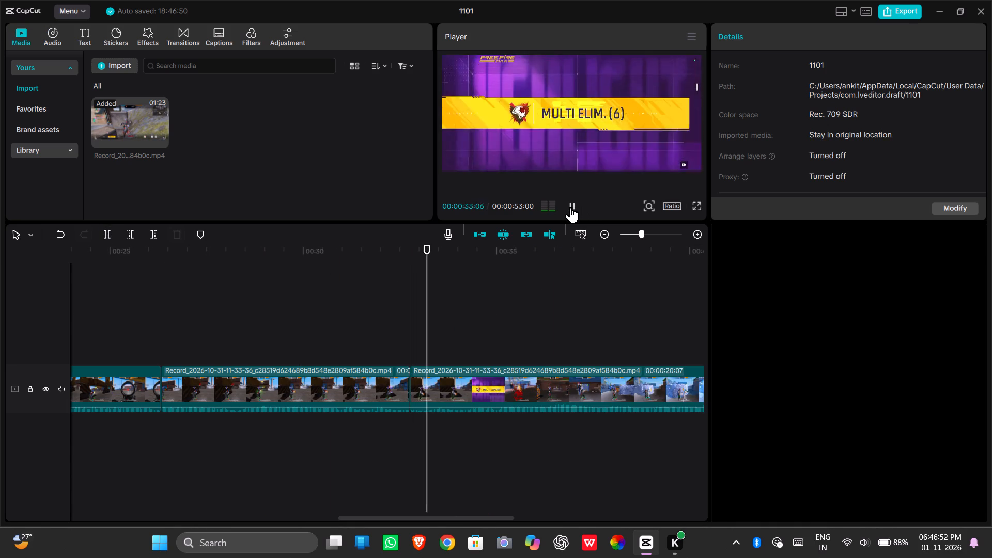
left_click(570, 207)
left_click(570, 207)
left_click(570, 207)
left_click(570, 207)
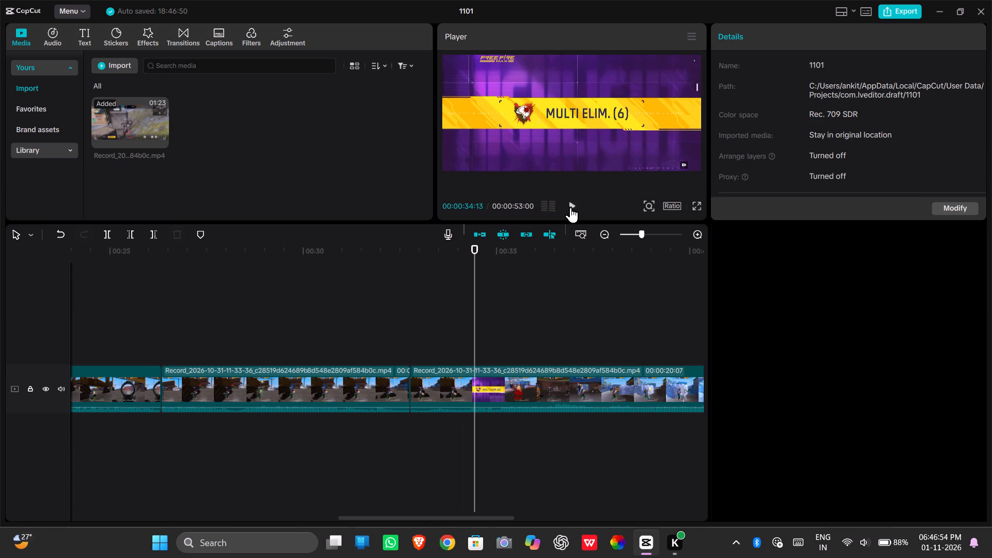
left_click(570, 207)
left_click(570, 207)
left_click(570, 207)
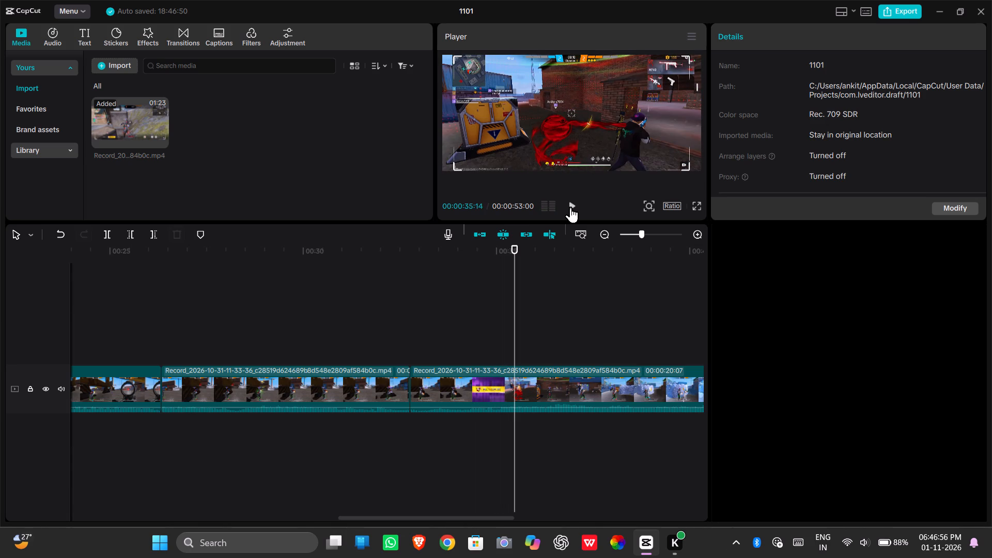
left_click_drag(514, 293, 508, 293)
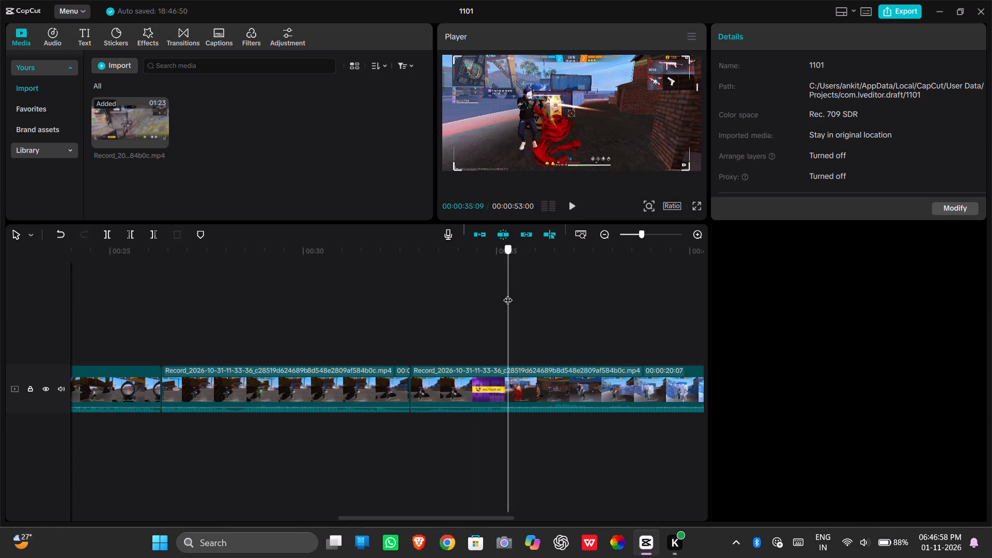
left_click_drag(508, 293, 507, 294)
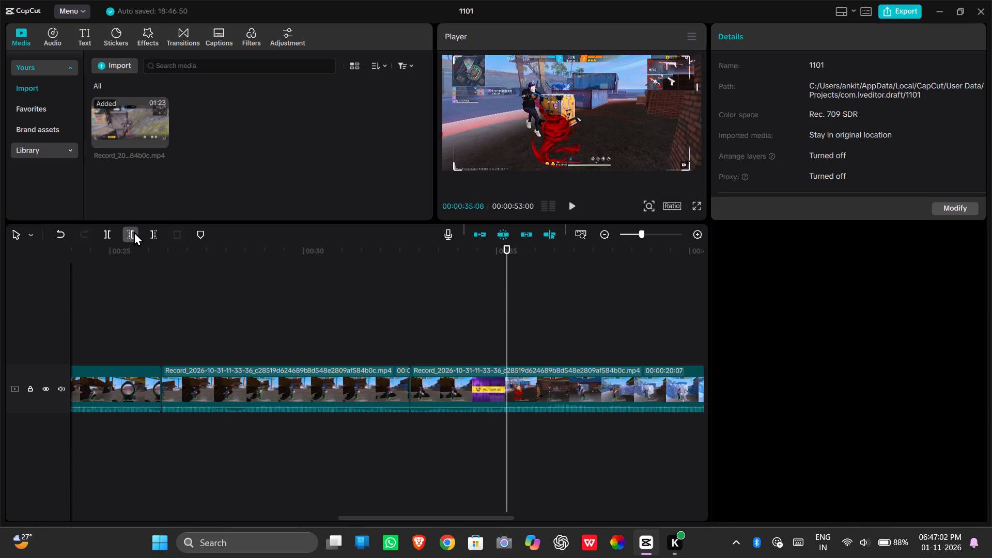
left_click(133, 231)
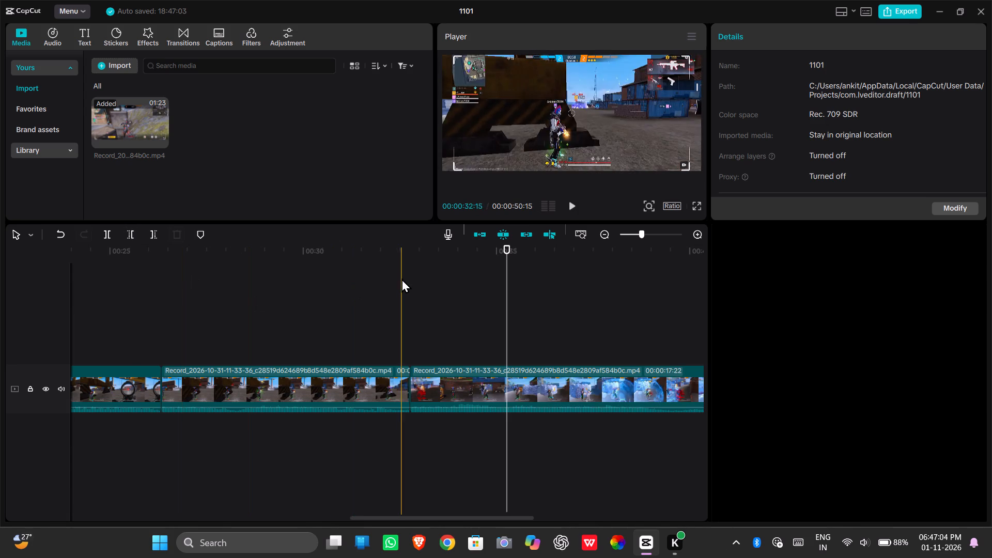
Play the last clip from its start, split it at 00:00:44:26, and delete the end piece after the split.
left_click(410, 283)
left_click(574, 202)
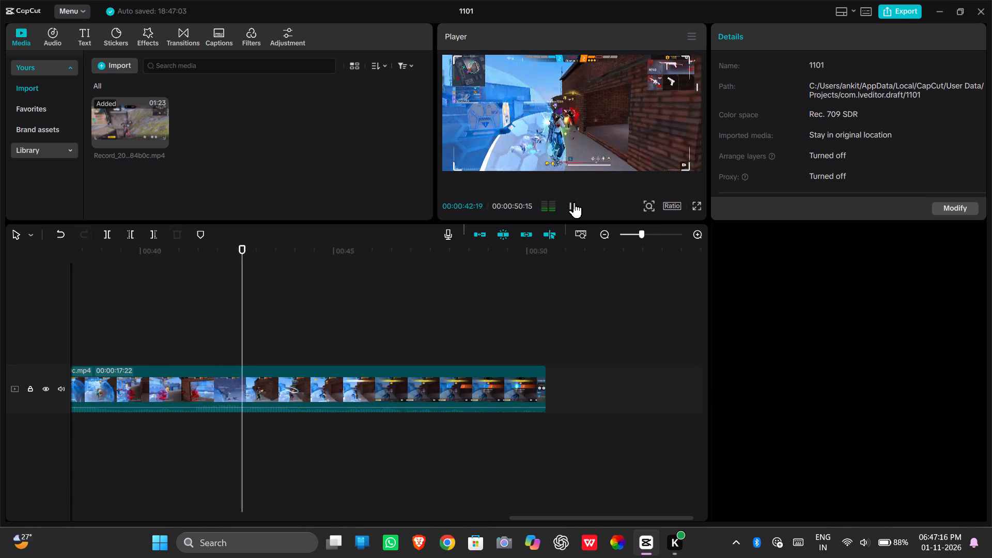
left_click(574, 202)
left_click(574, 202)
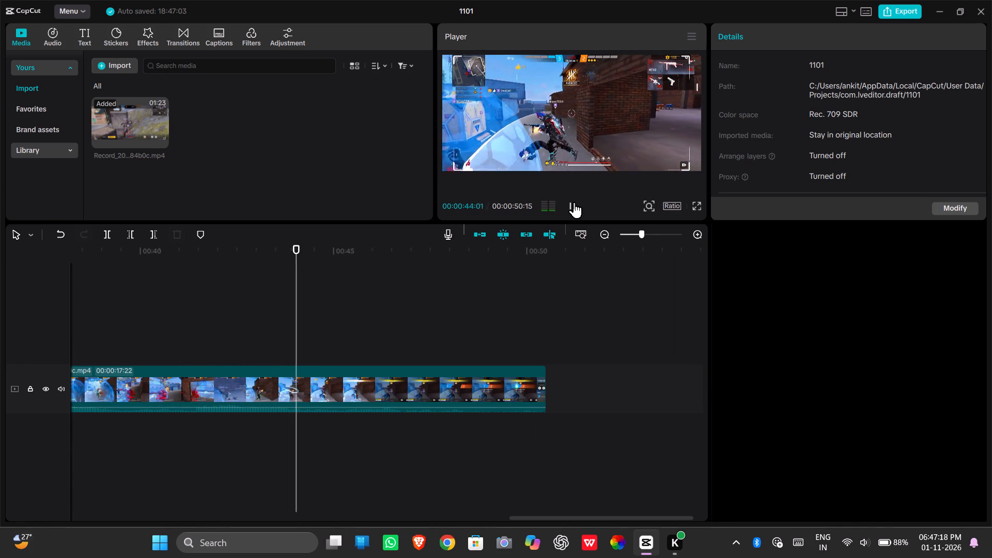
left_click(574, 202)
double_click(574, 202)
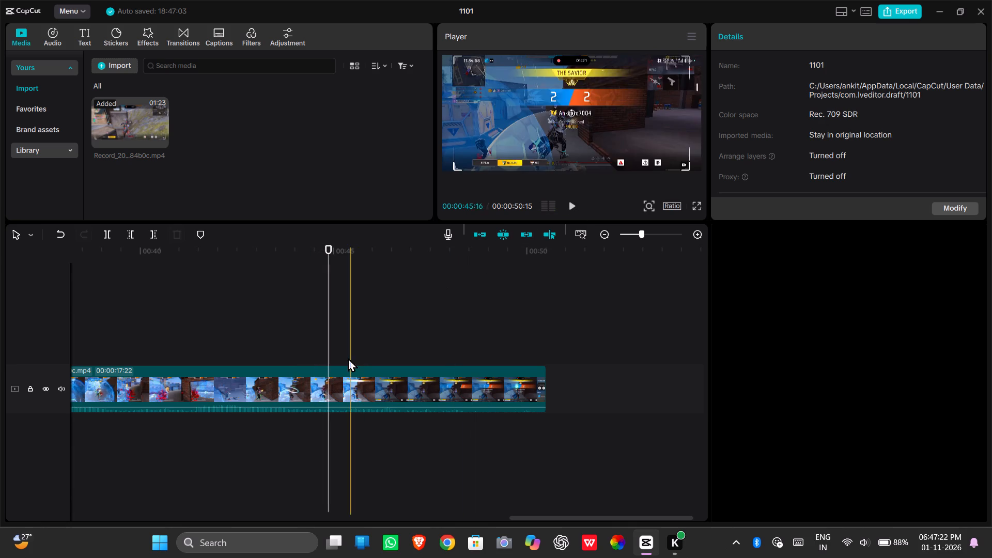
left_click(103, 231)
left_click(495, 393)
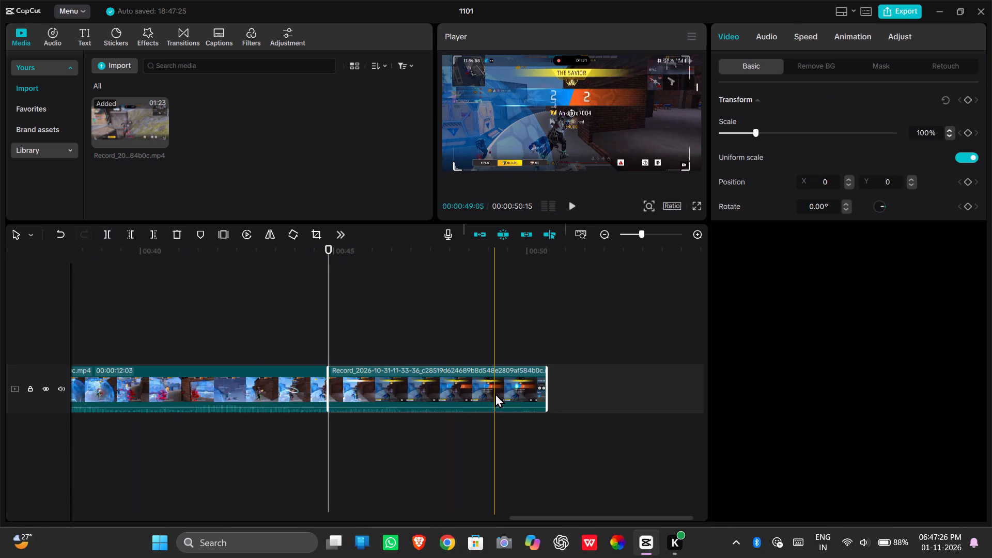
left_click(182, 232)
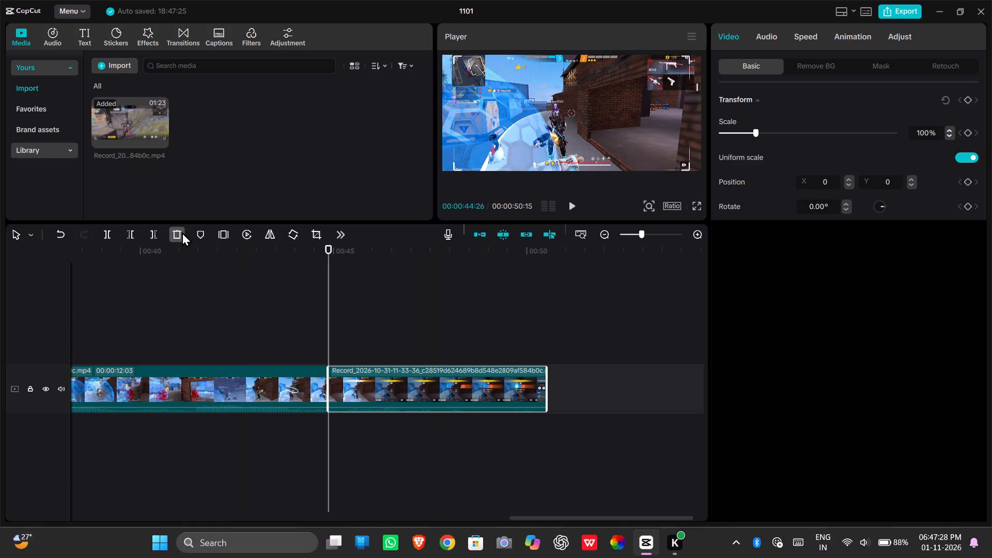
Review the edited sequence by playing it from the beginning to about 00:00:12:24.
left_click_drag(516, 338, 513, 338)
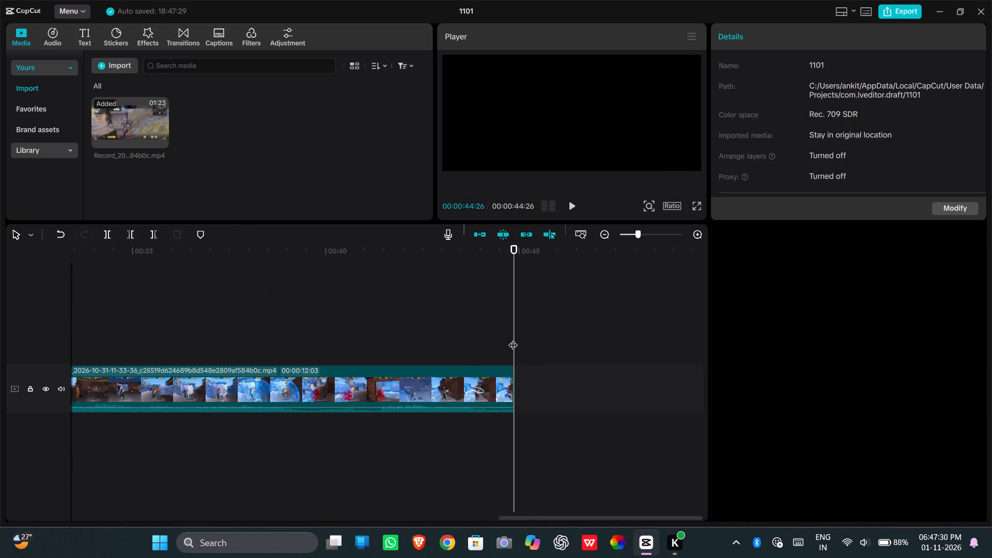
left_click_drag(513, 338, 84, 365)
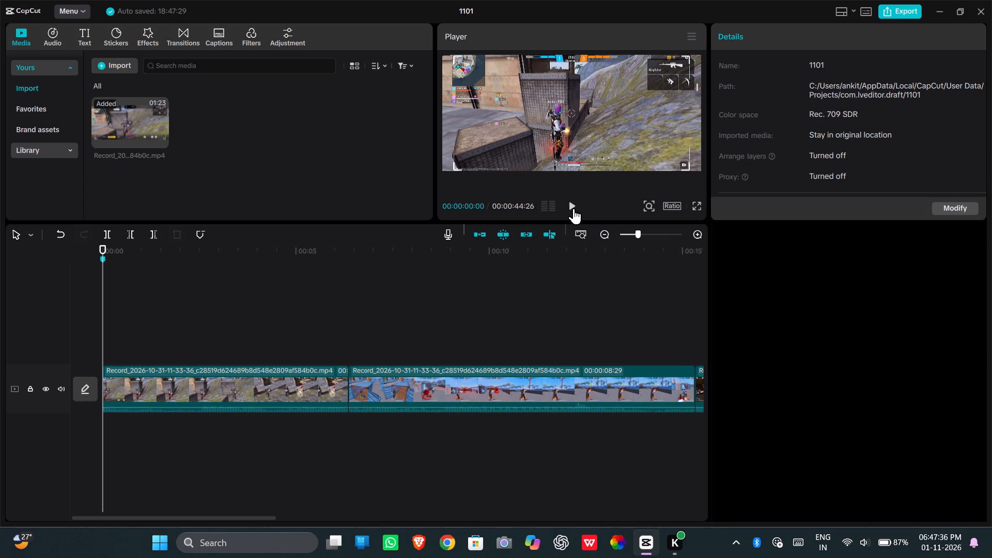
left_click(574, 208)
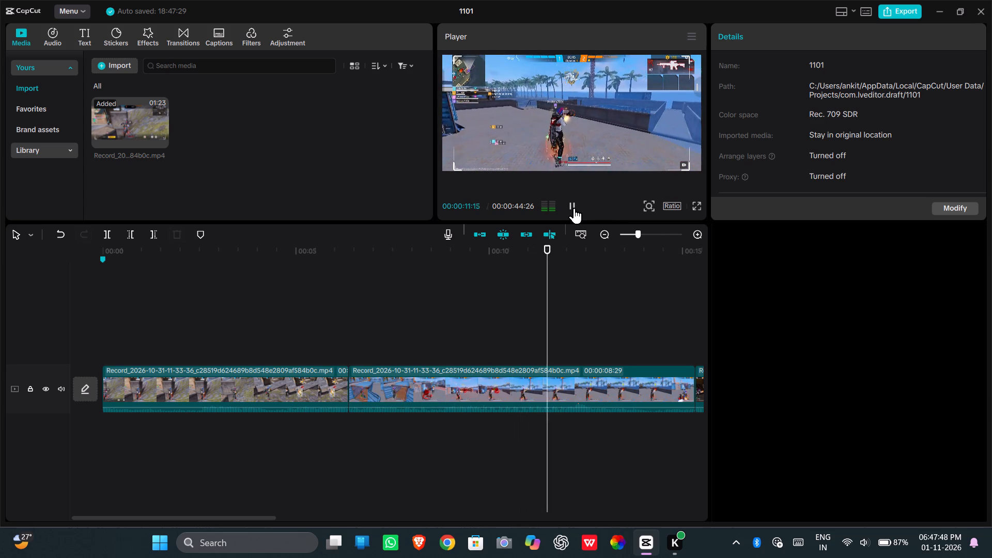
left_click(574, 208)
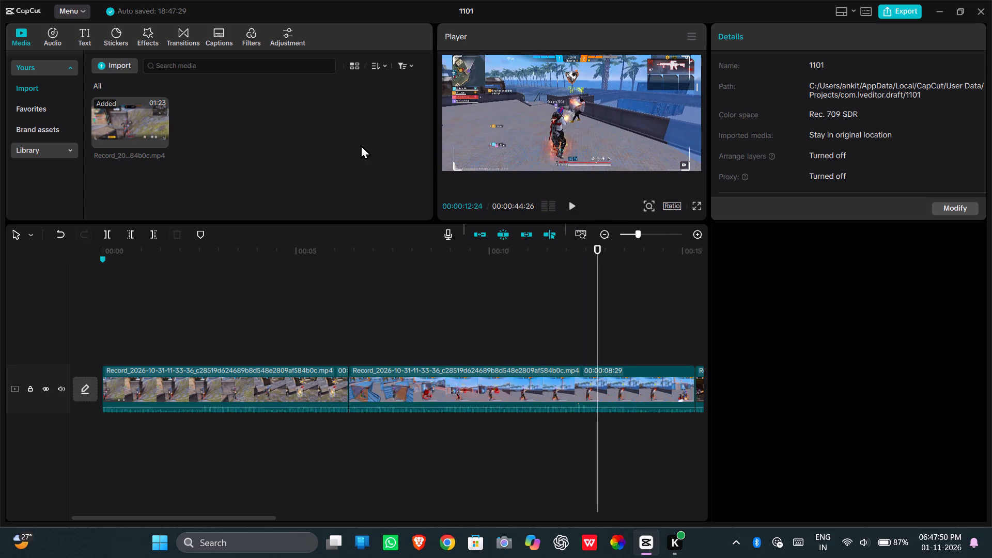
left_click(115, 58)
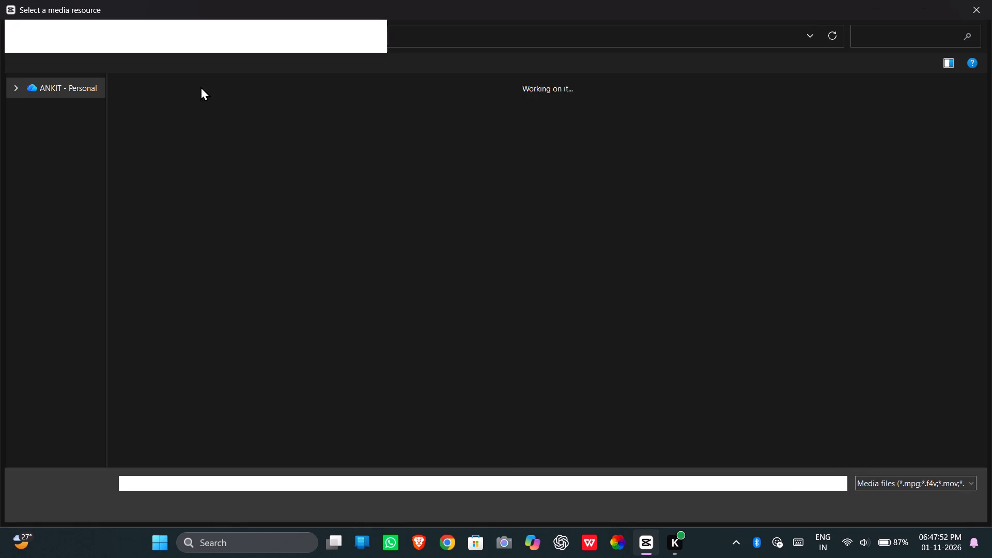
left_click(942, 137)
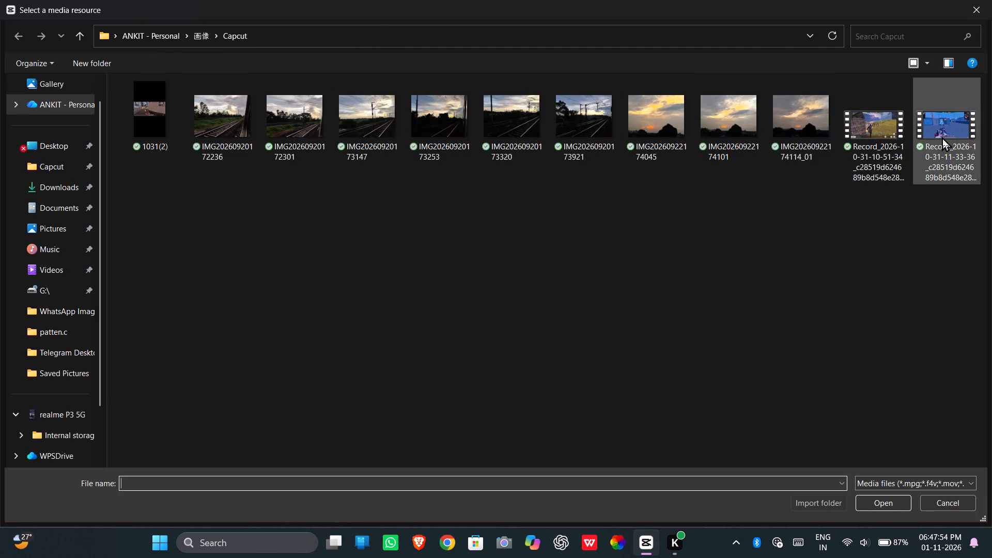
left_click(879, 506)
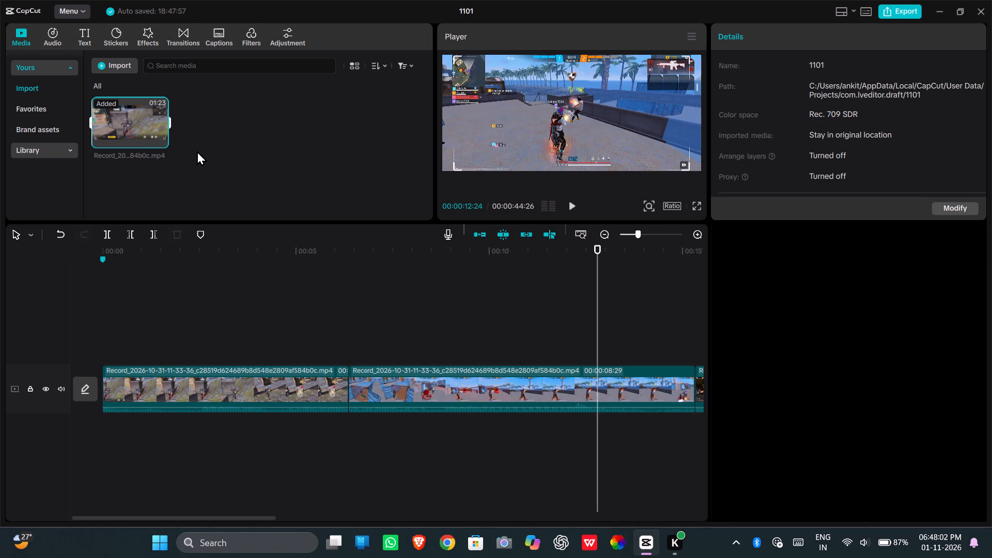
Review the rest of the edited sequence by playing it from 00:00:12:24 to its end.
left_click(572, 202)
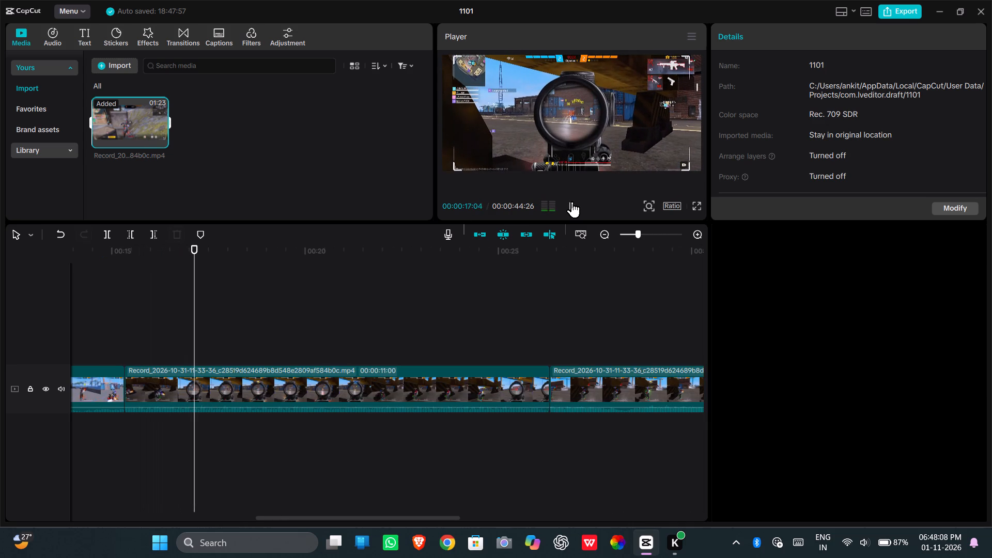
left_click(572, 202)
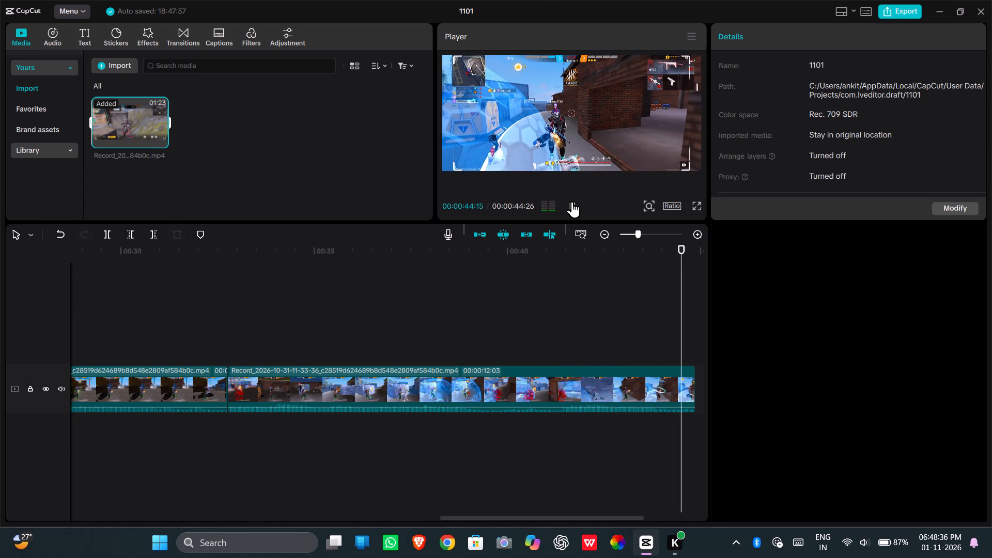
left_click(629, 313)
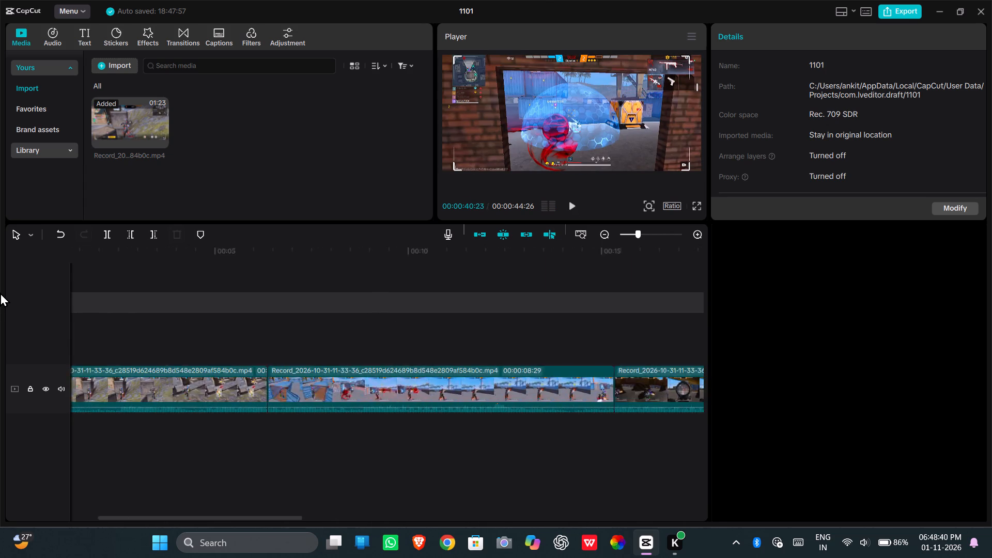
Import the audio track "Eternxlkz - SLAY! (SLOWED)" from the Downloads folder and preview it.
left_click(64, 39)
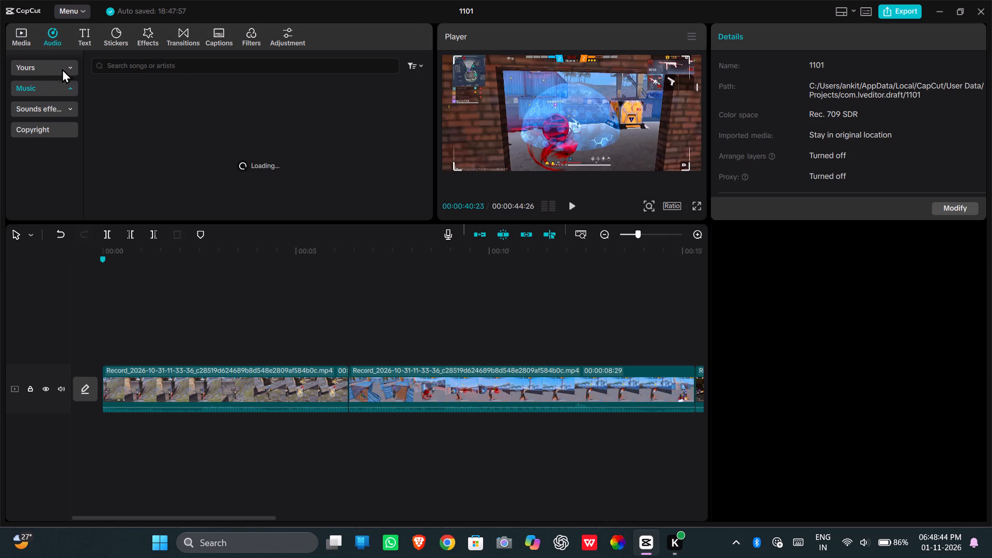
left_click(63, 62)
left_click(384, 91)
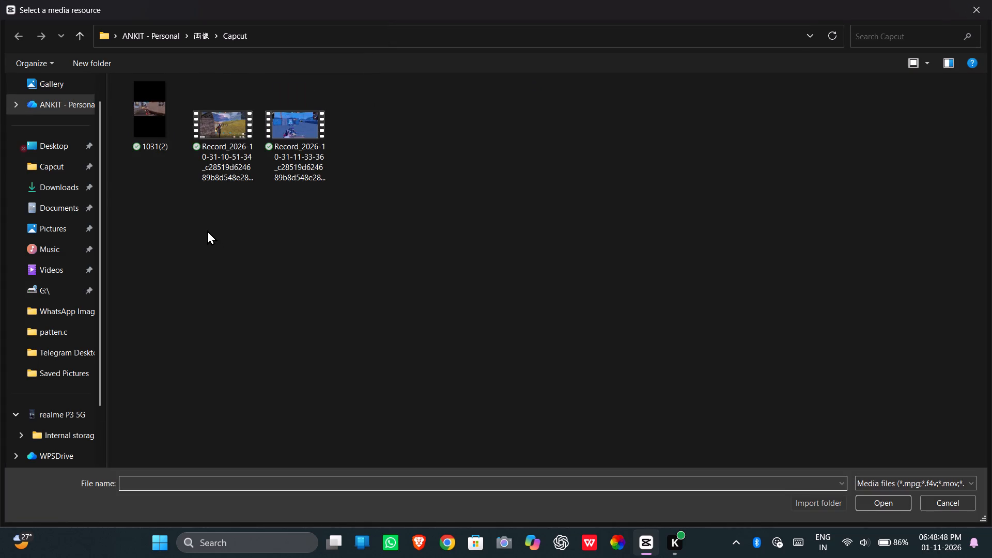
left_click(59, 187)
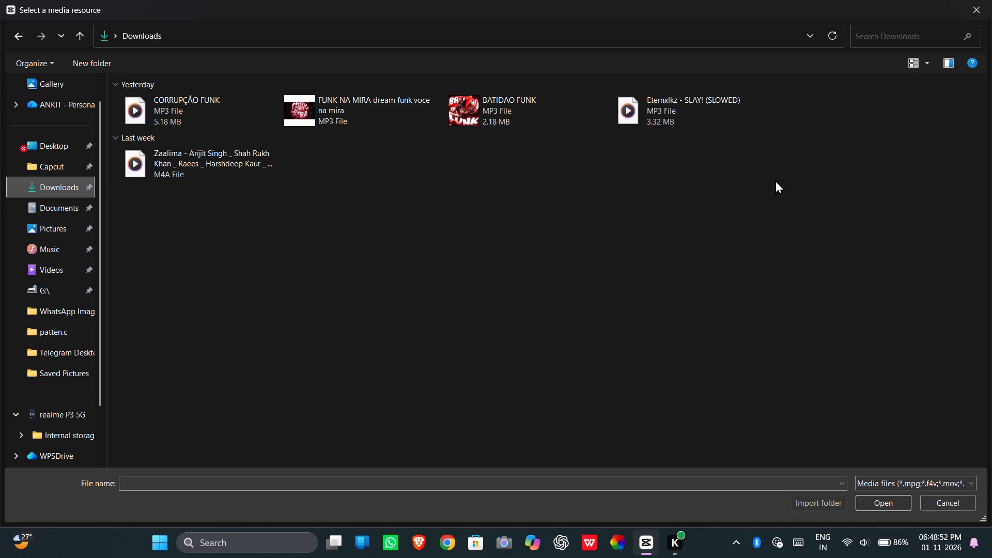
left_click(634, 110)
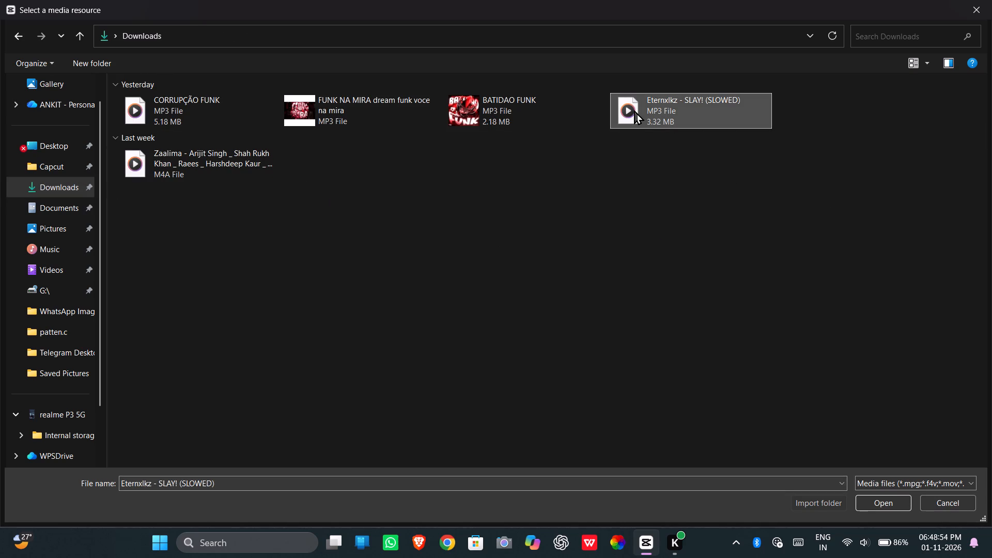
left_click(580, 213)
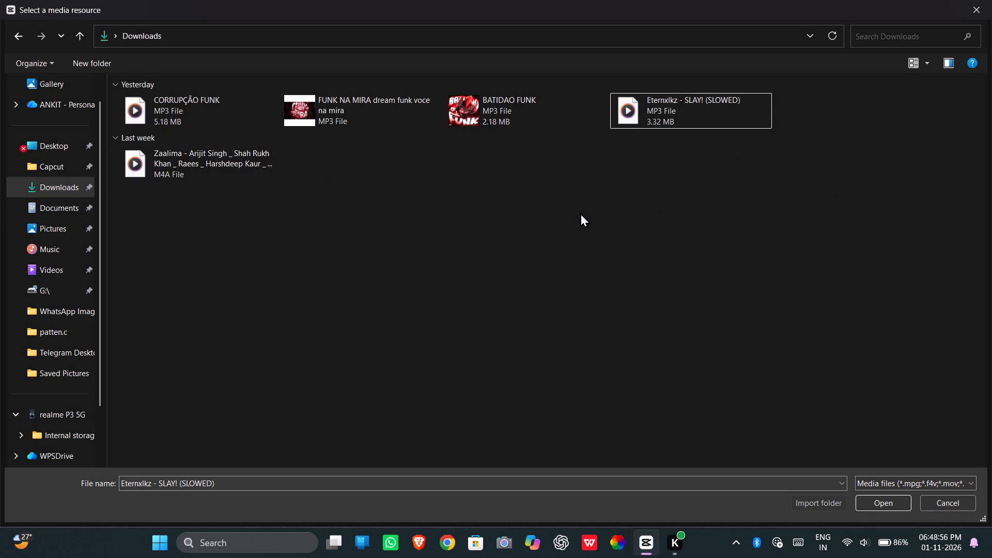
left_click(630, 118)
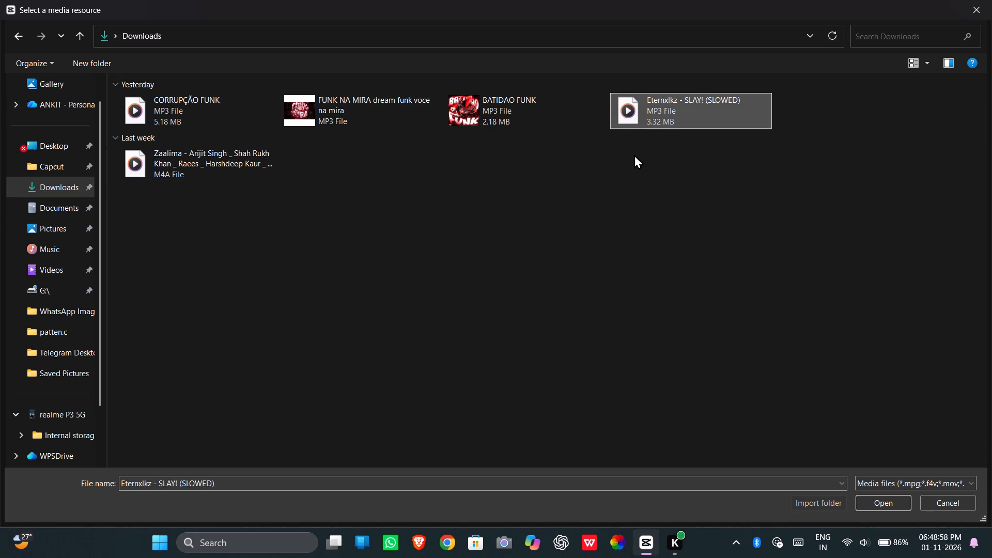
left_click(888, 503)
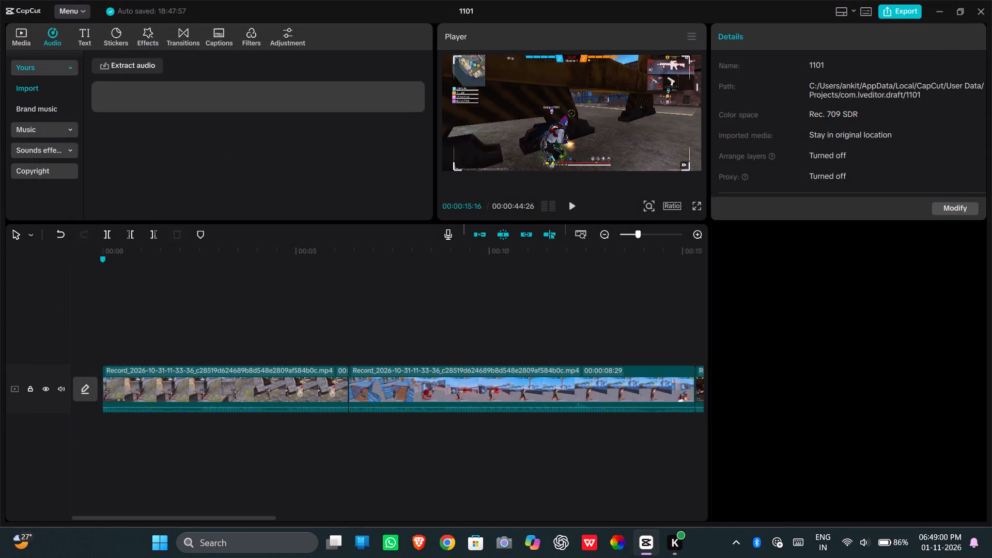
left_click(103, 94)
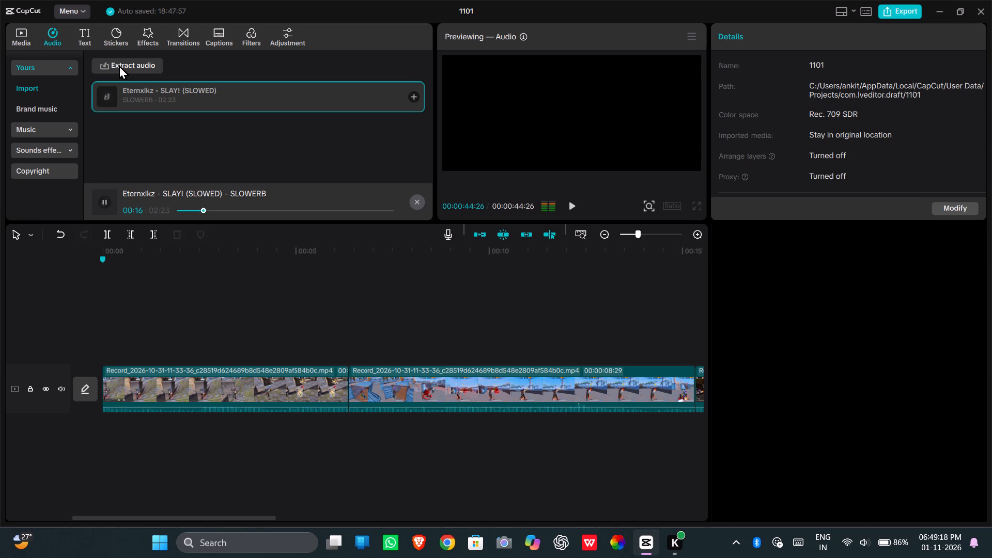
Import the audio track "FUNK NA MIRA dream funk voce na mira" from Downloads and preview it.
left_click(119, 65)
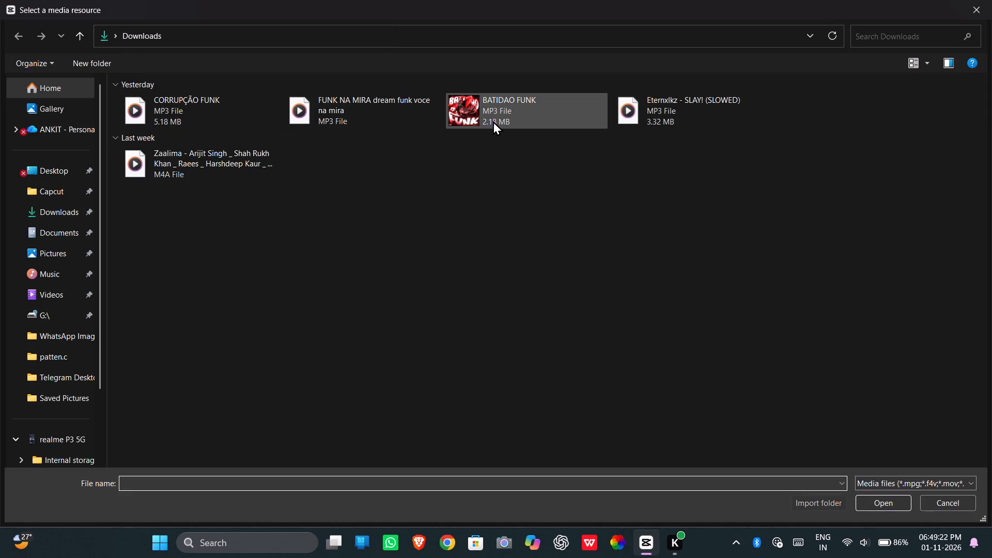
left_click(380, 111)
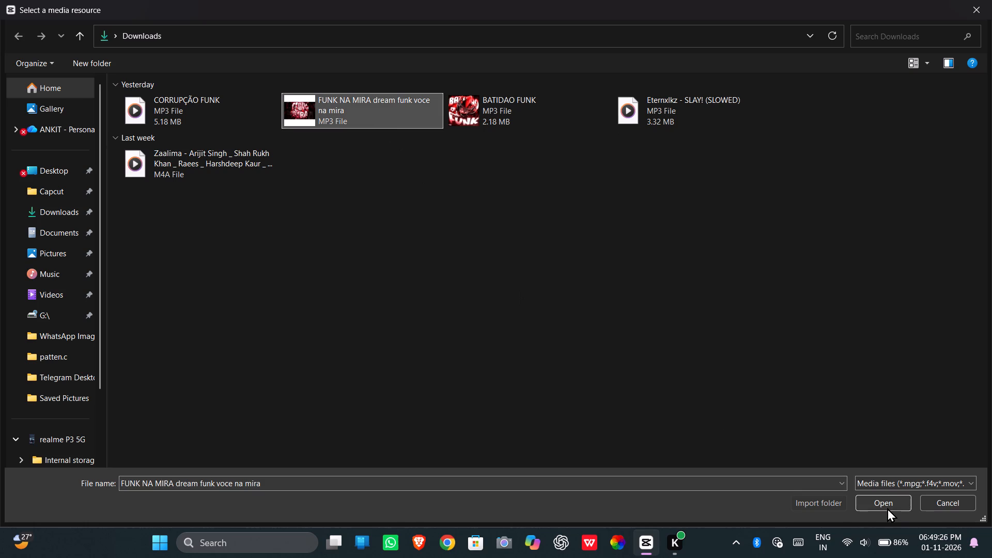
left_click(887, 504)
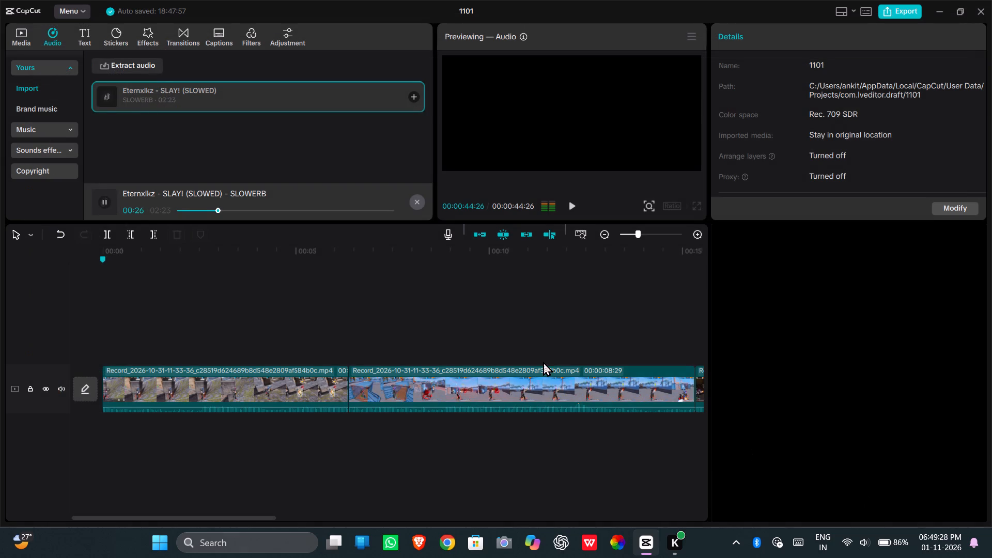
left_click(177, 103)
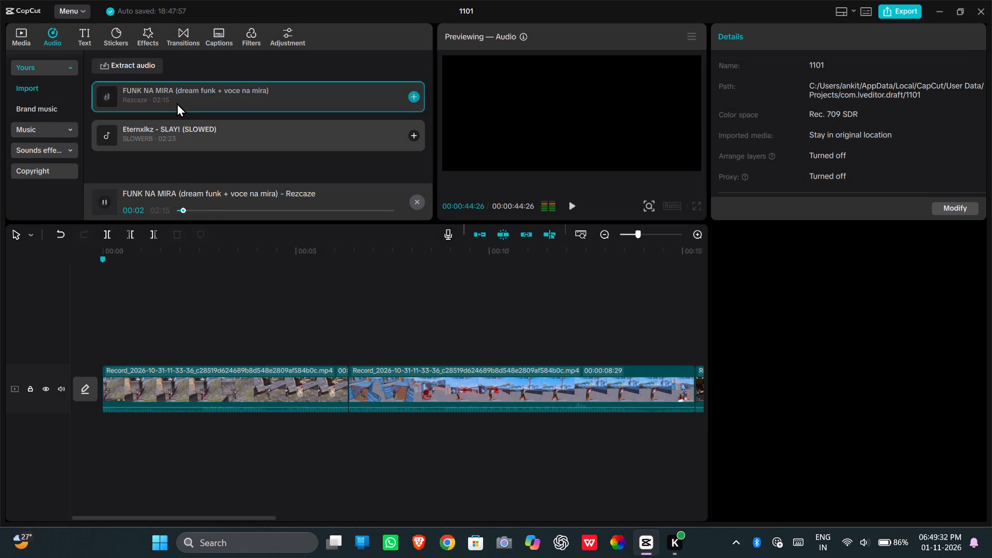
Import the audio track "CORRUPÇÃO FUNK" from Downloads and preview it.
left_click(134, 66)
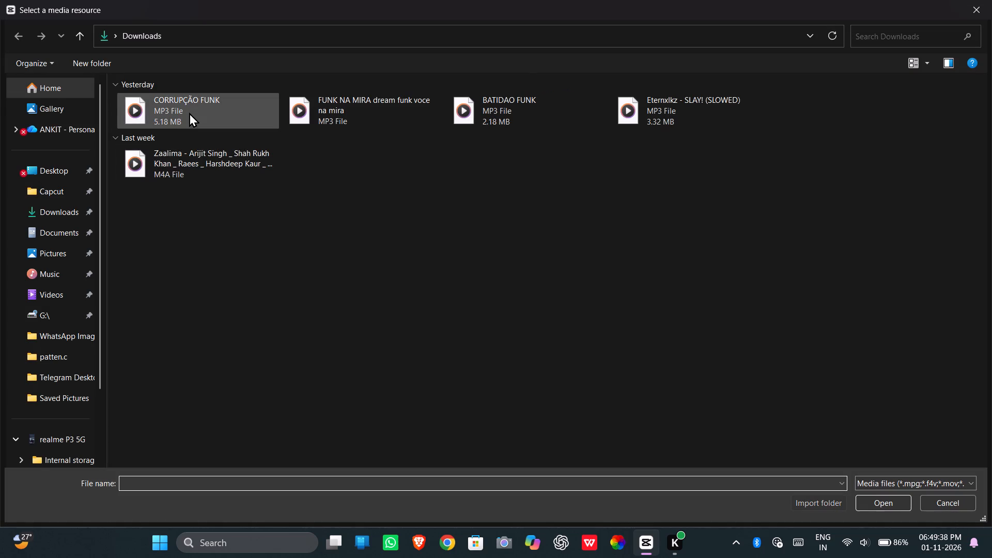
left_click(189, 113)
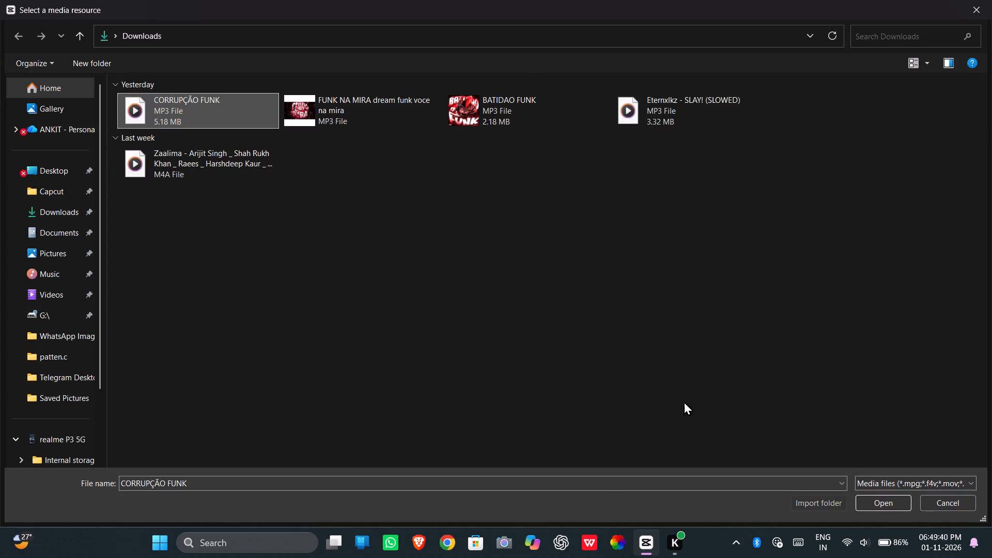
left_click(877, 503)
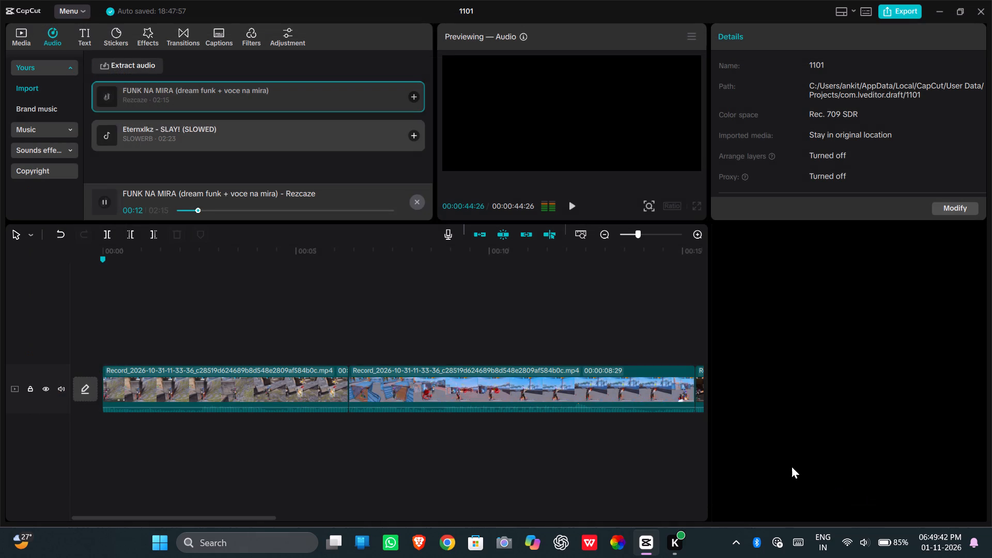
left_click(202, 95)
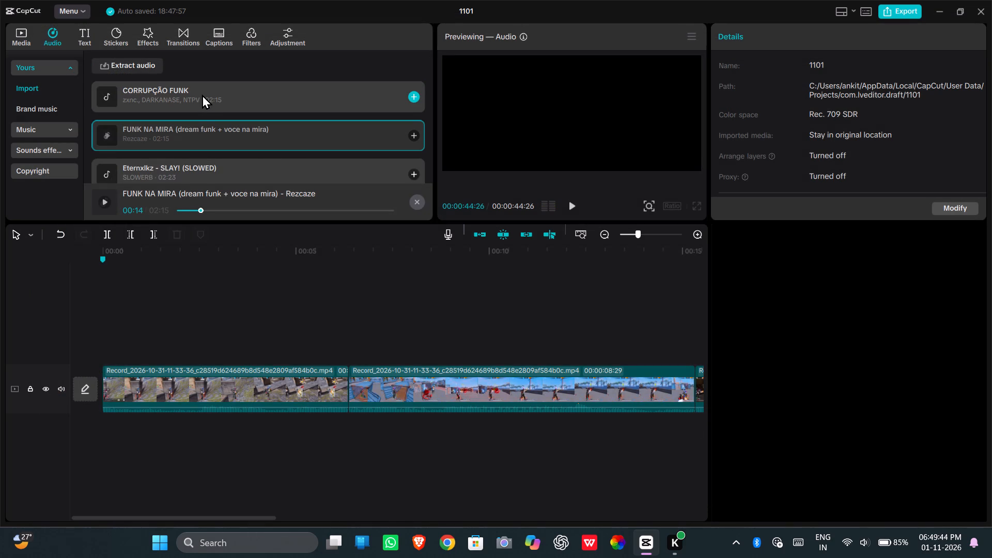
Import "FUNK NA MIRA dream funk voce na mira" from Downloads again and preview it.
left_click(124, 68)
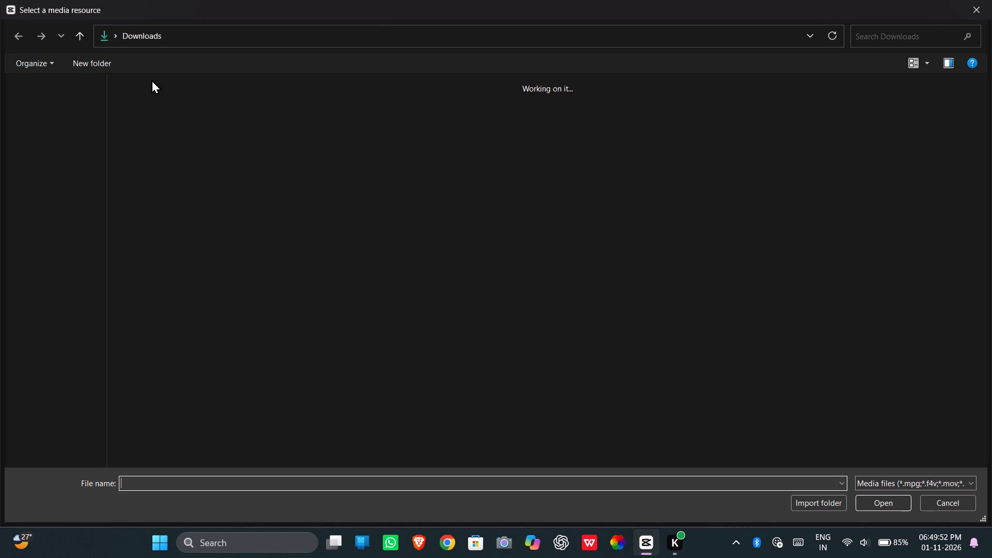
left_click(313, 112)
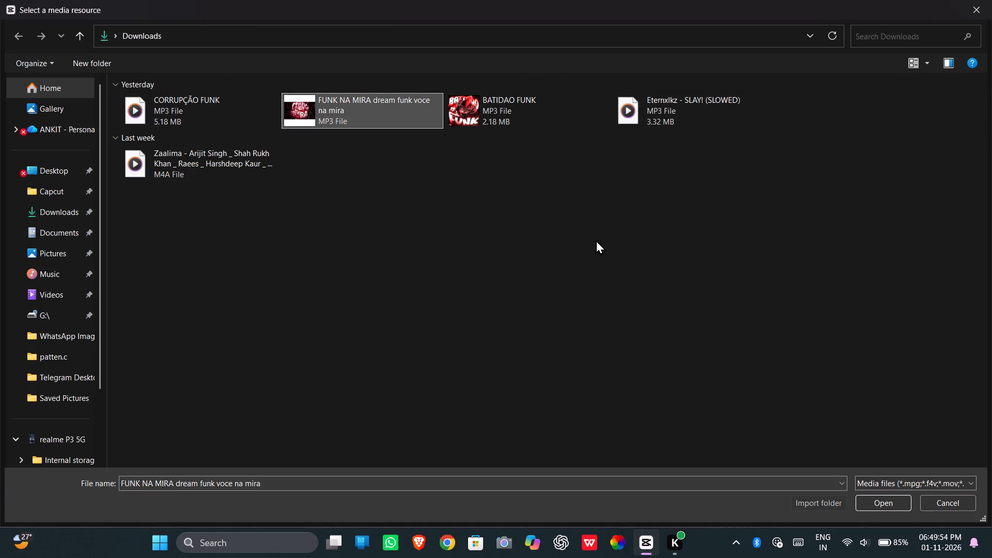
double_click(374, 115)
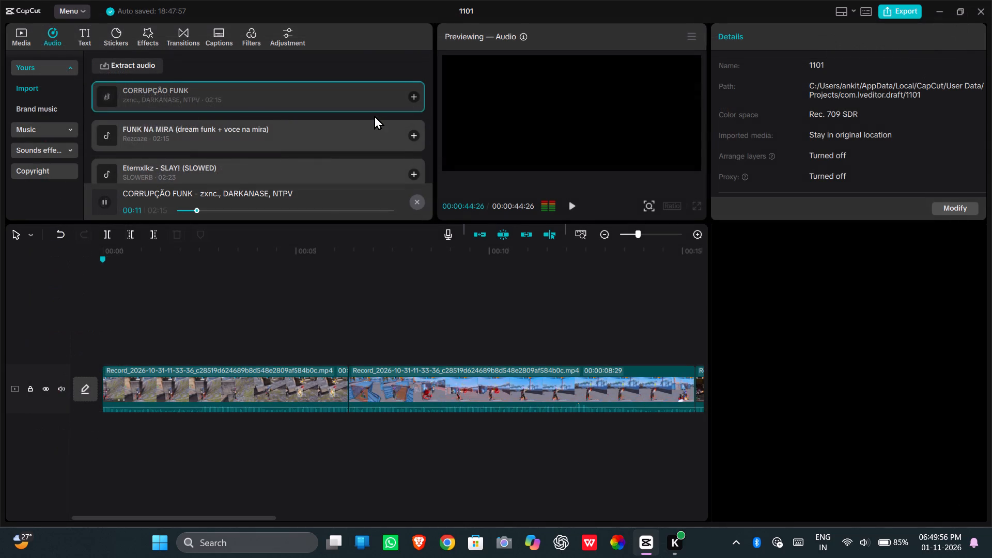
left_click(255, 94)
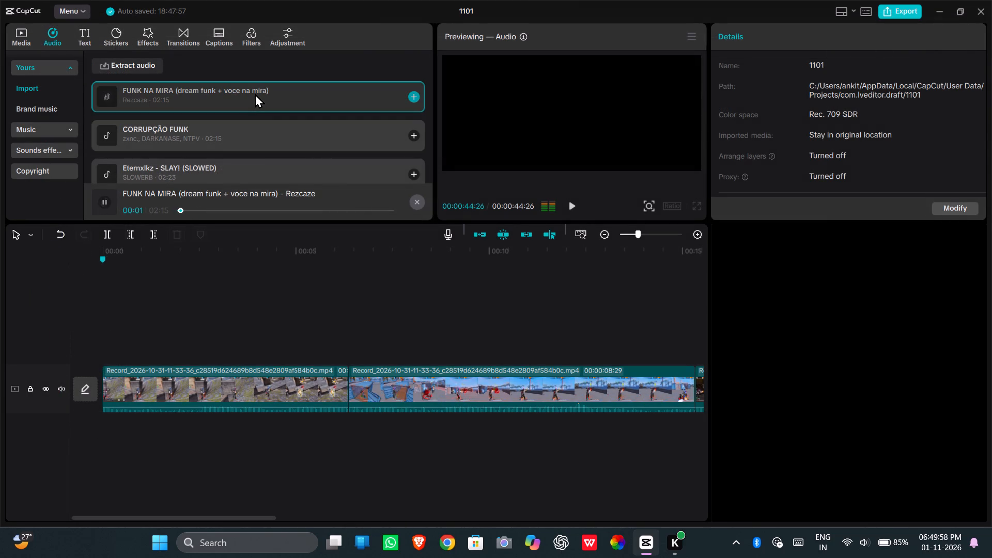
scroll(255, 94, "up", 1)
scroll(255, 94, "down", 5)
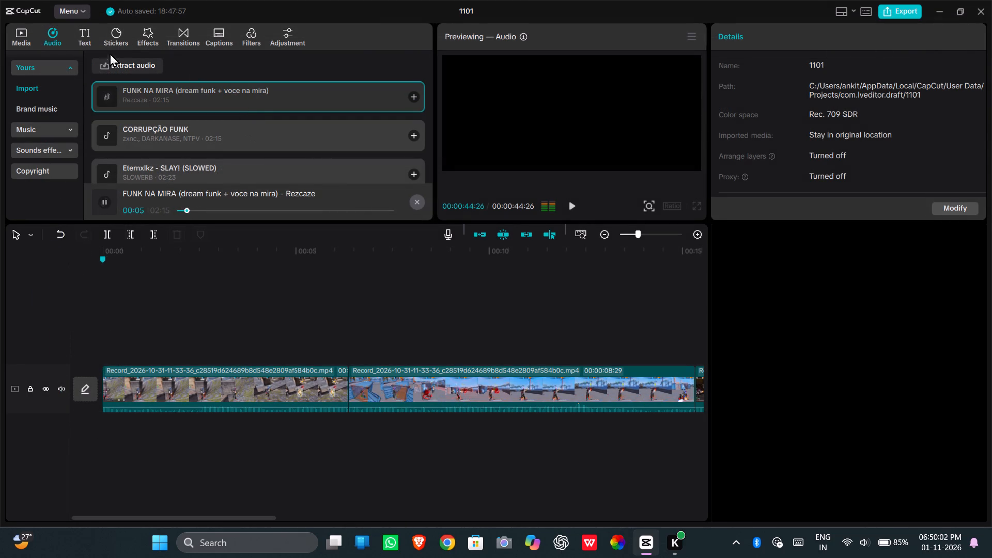
Import the audio track "BATIDAO FUNK" from Downloads, preview it, and return to the timeline.
left_click(136, 65)
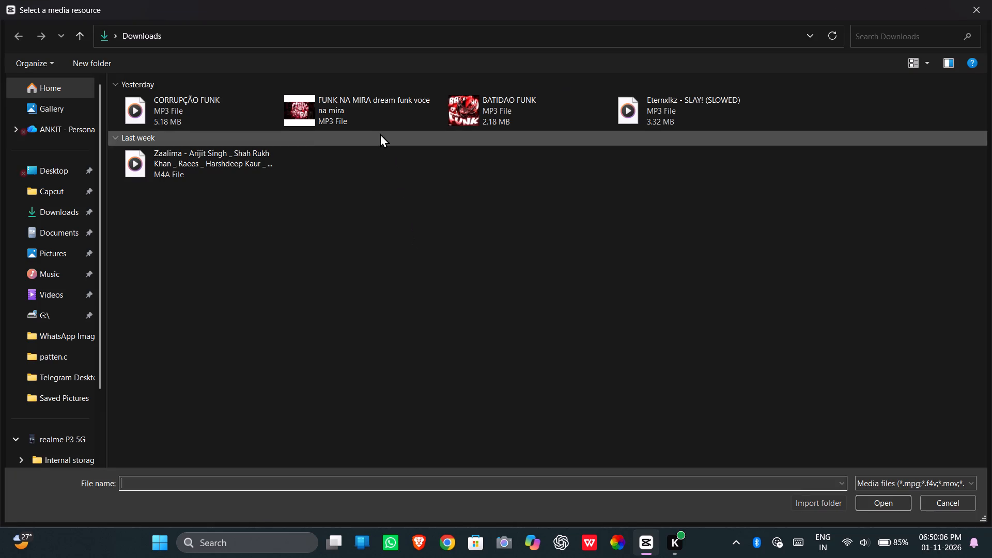
left_click(378, 111)
left_click(368, 232)
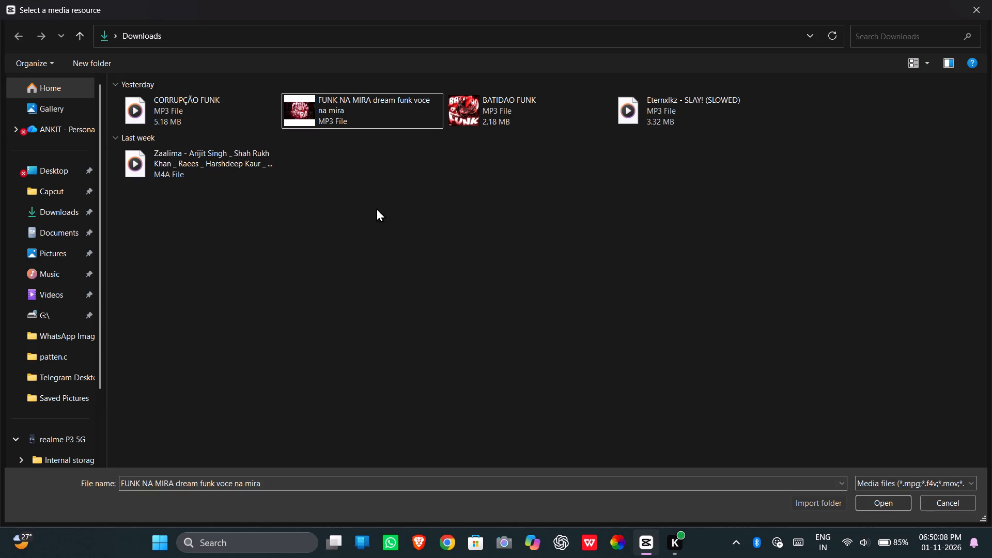
left_click(229, 123)
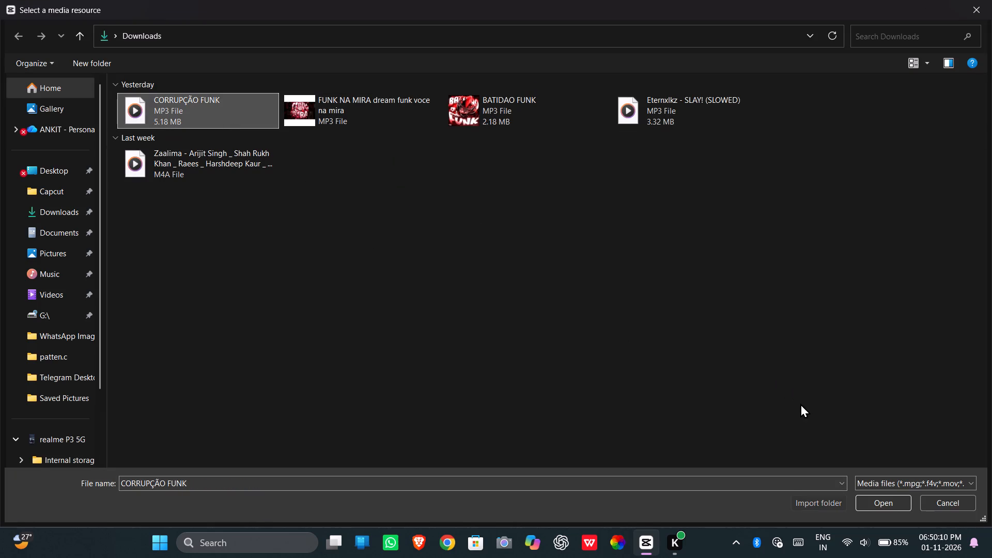
left_click(461, 128)
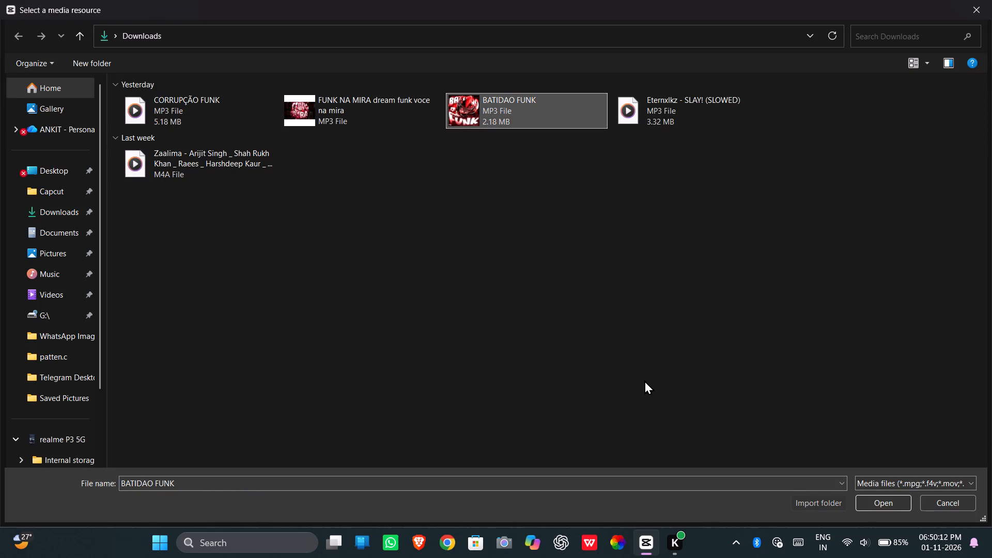
left_click(884, 504)
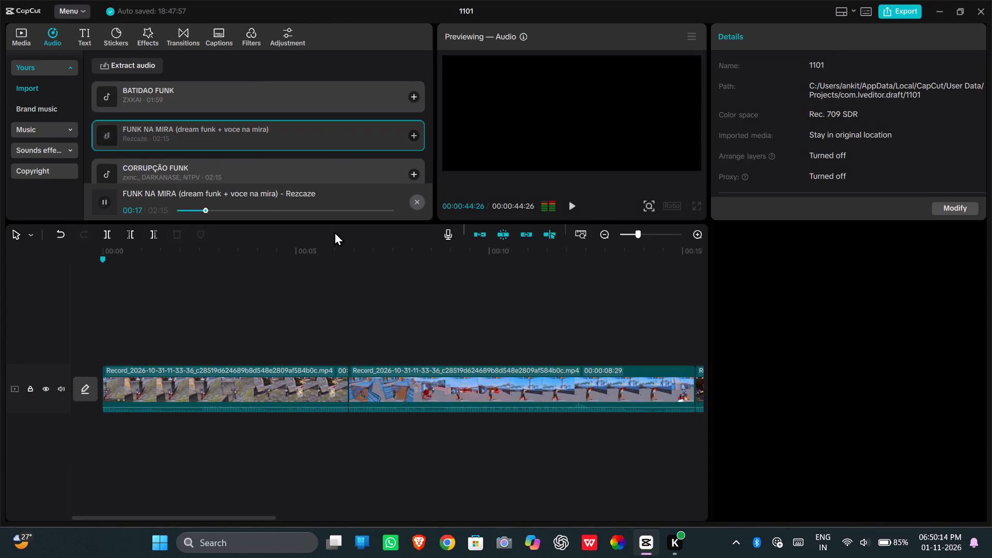
left_click(218, 106)
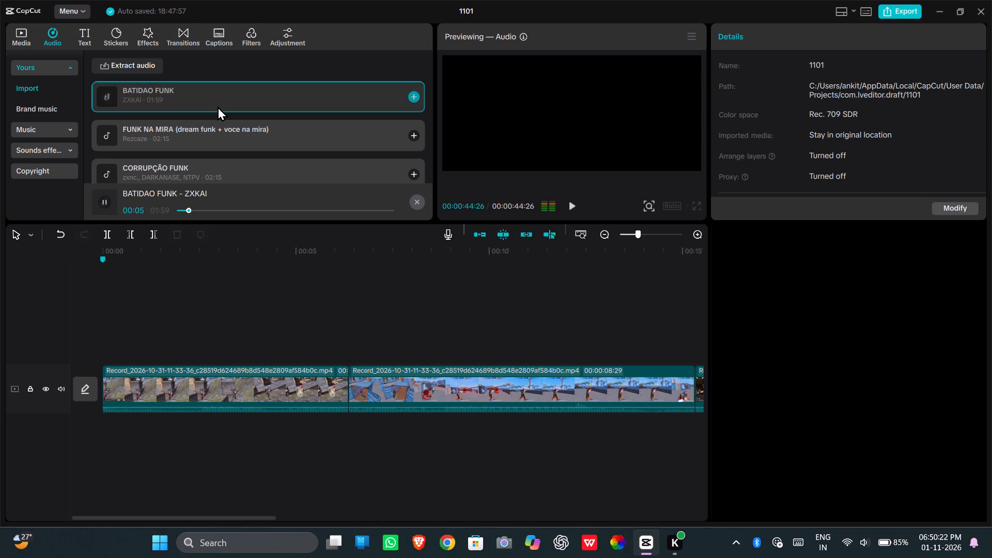
left_click(370, 296)
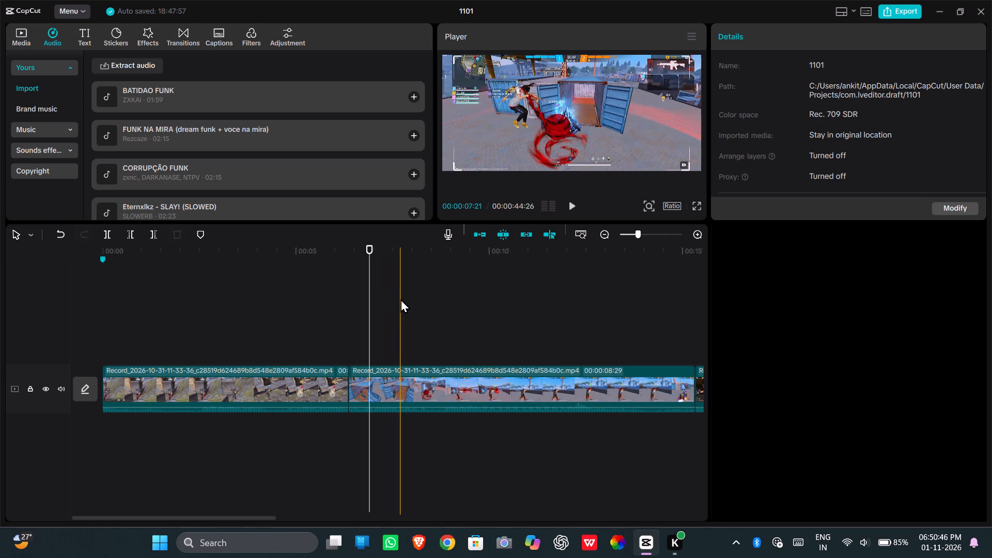
Move the playhead back to the start of the timeline at 00:00:00:00.
left_click_drag(556, 311, 0, 296)
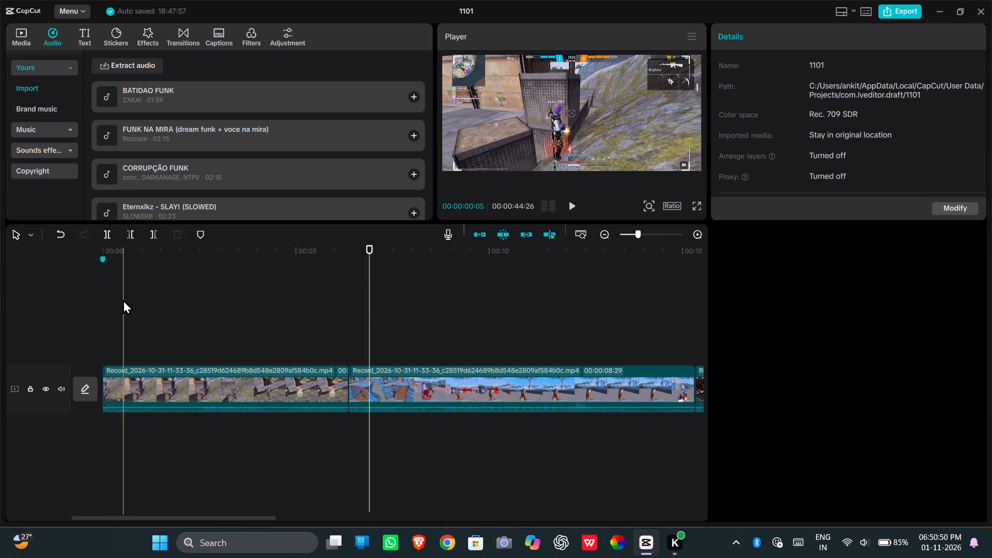
left_click(101, 307)
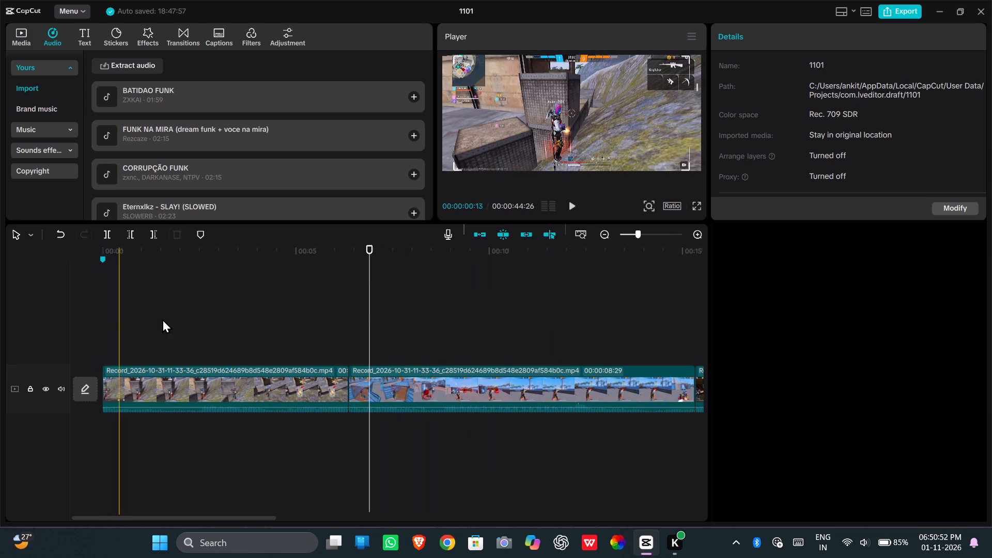
left_click(101, 257)
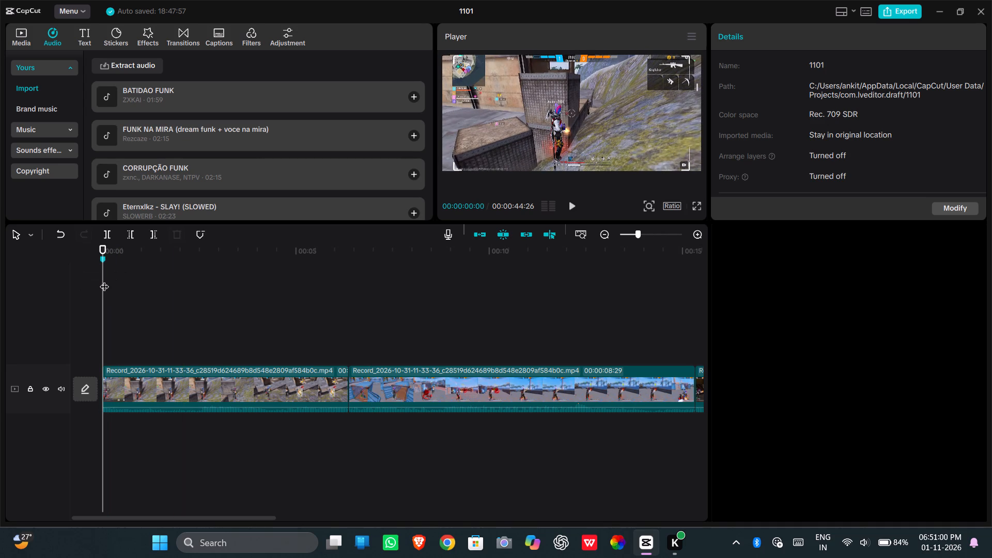
Audition the imported audio tracks BATIDAO FUNK, FUNK NA MIRA and CORRUPÇÃO FUNK to choose the soundtrack.
left_click(186, 104)
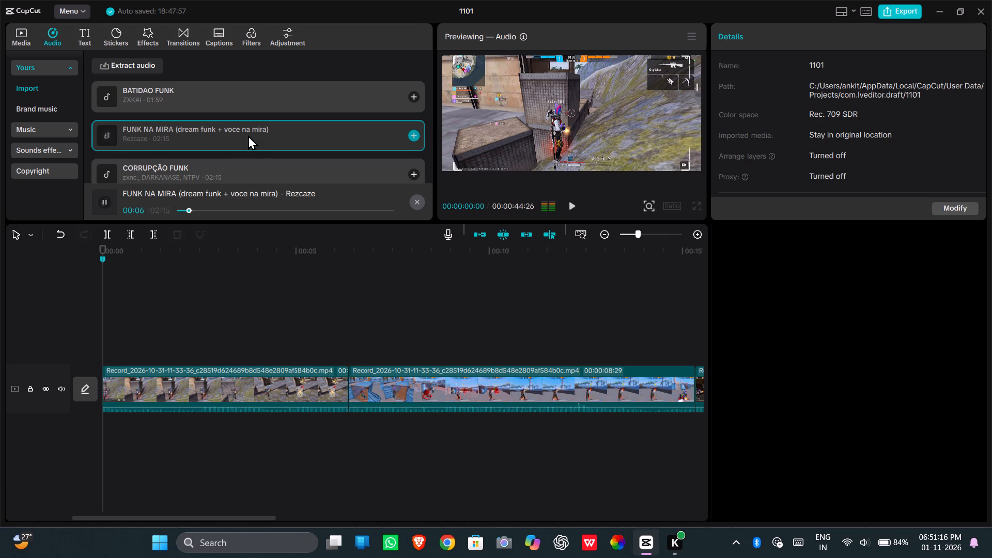
scroll(248, 135, "down", 1)
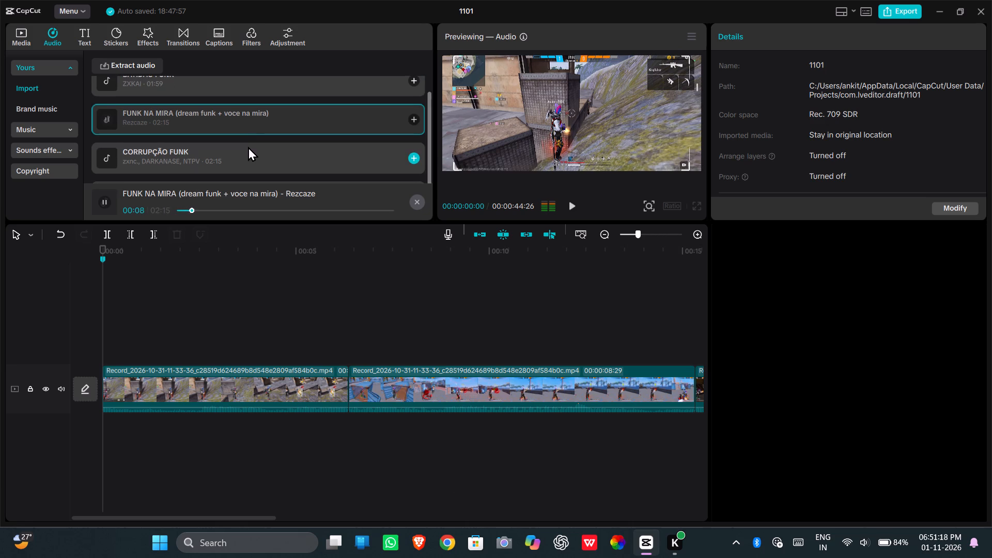
left_click(249, 155)
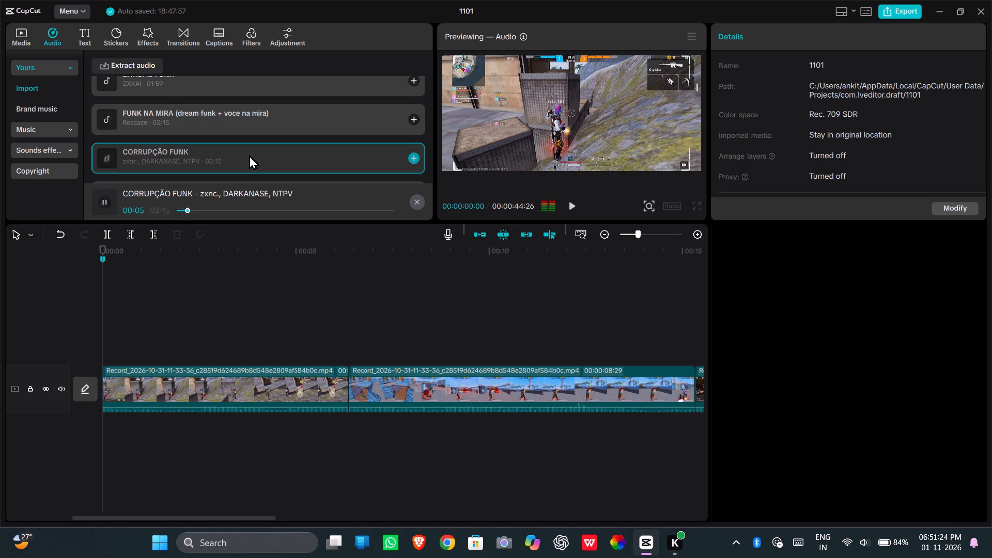
scroll(249, 155, "down", 1)
scroll(249, 155, "up", 1)
scroll(249, 155, "down", 1)
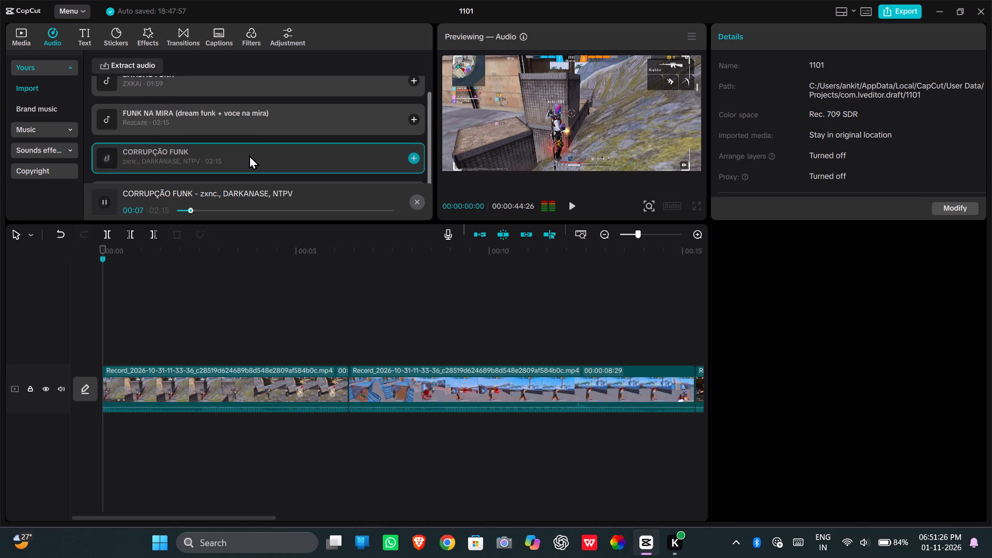
scroll(249, 155, "up", 1)
scroll(249, 155, "down", 7)
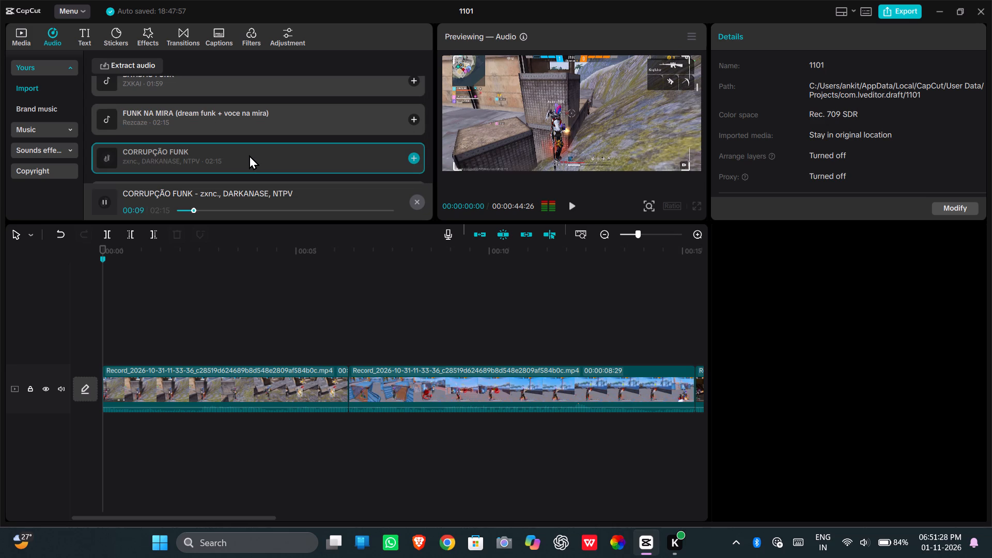
scroll(249, 155, "down", 4)
Add CORRUPÇÃO FUNK beneath the video clips from the start of the timeline and play the edit with it.
left_click(414, 158)
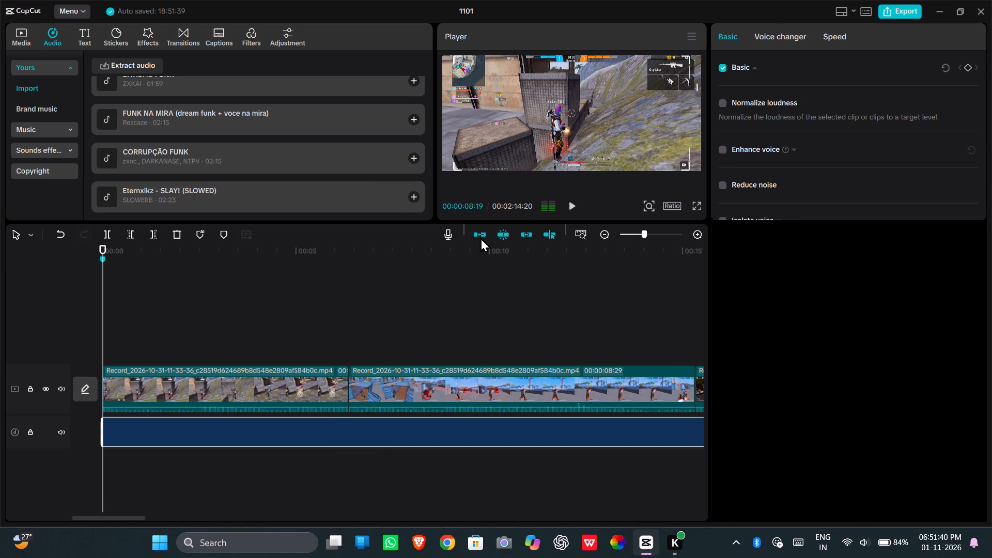
left_click(571, 206)
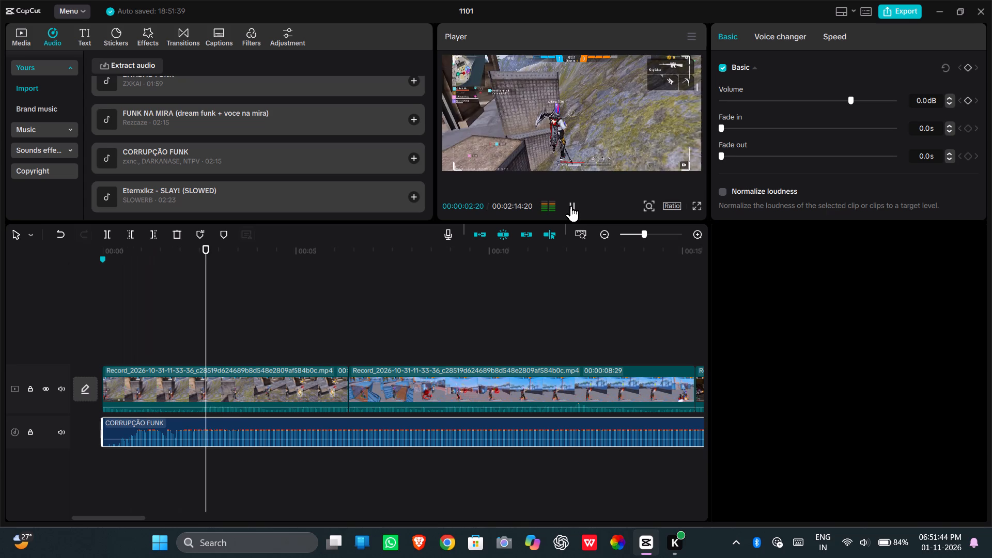
left_click(571, 206)
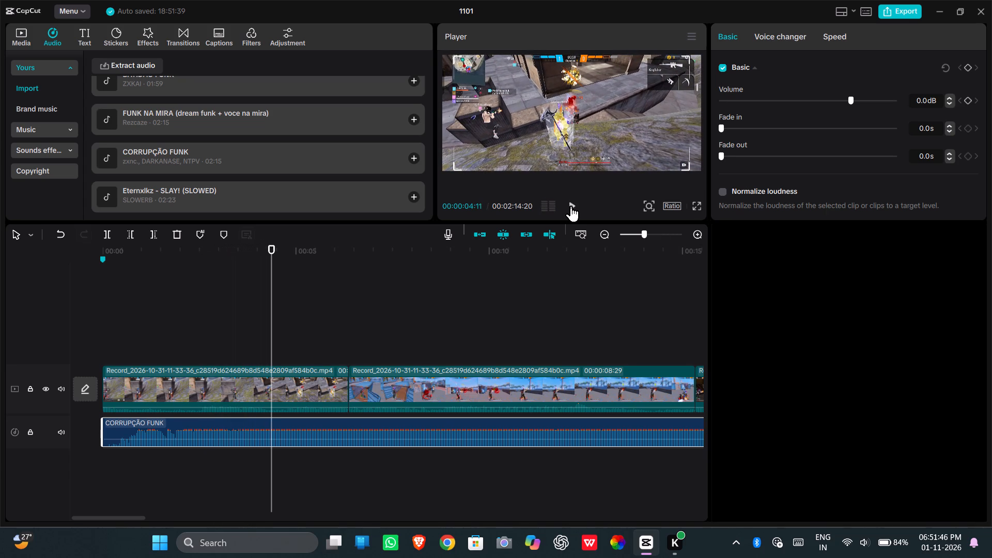
left_click(573, 205)
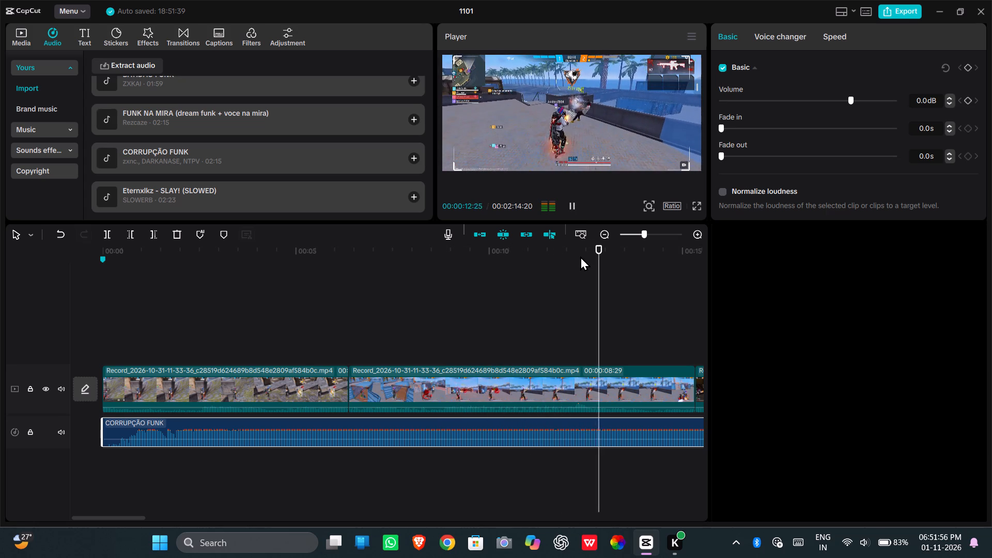
left_click(862, 327)
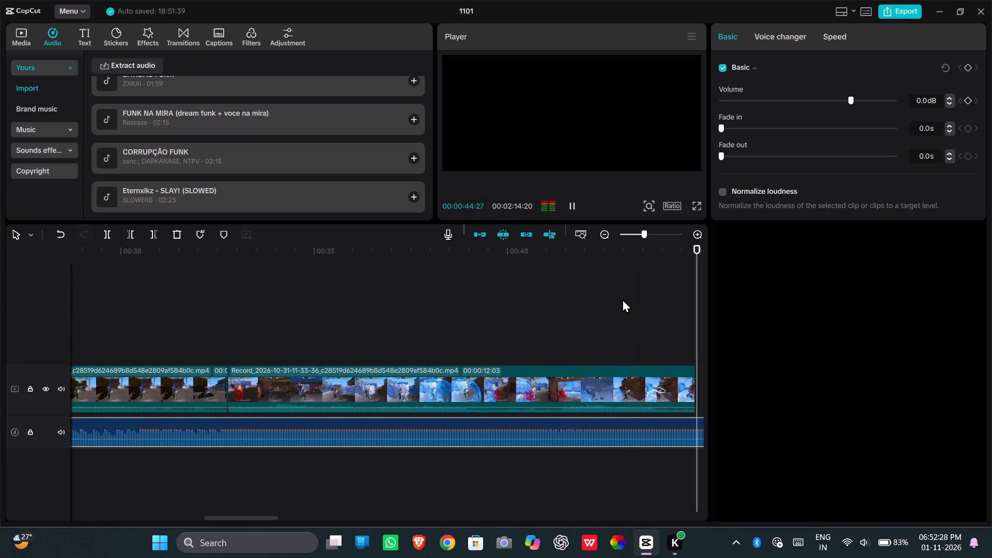
Trim off the part of the CORRUPÇÃO FUNK track that extends past the end of the last video clip at 00:00:44:26.
left_click(129, 332)
left_click(128, 332)
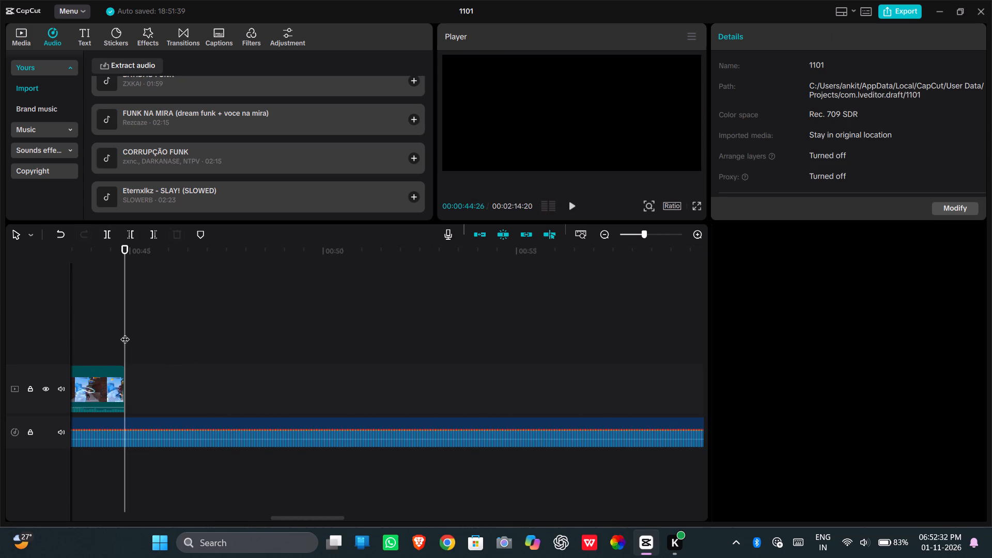
left_click(125, 438)
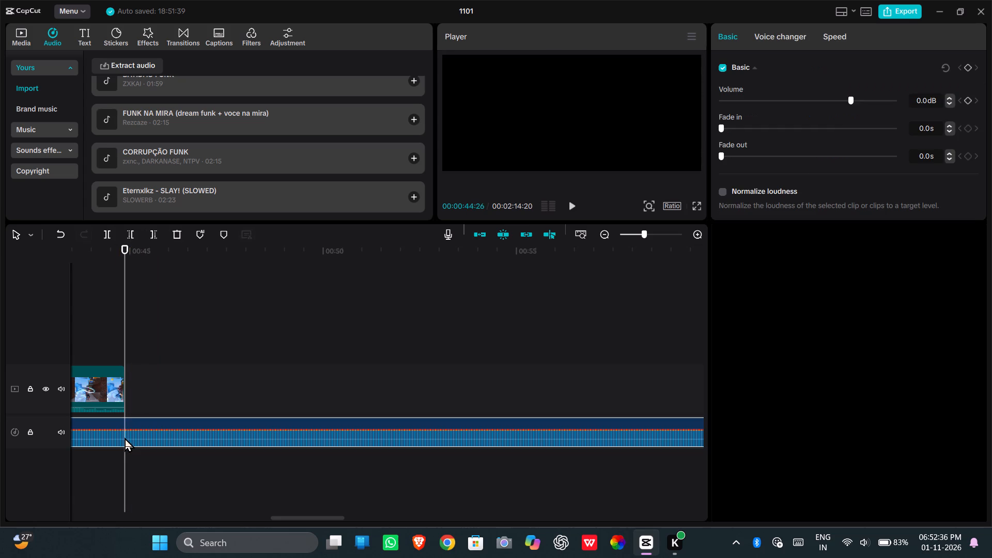
left_click(150, 235)
left_click(374, 329)
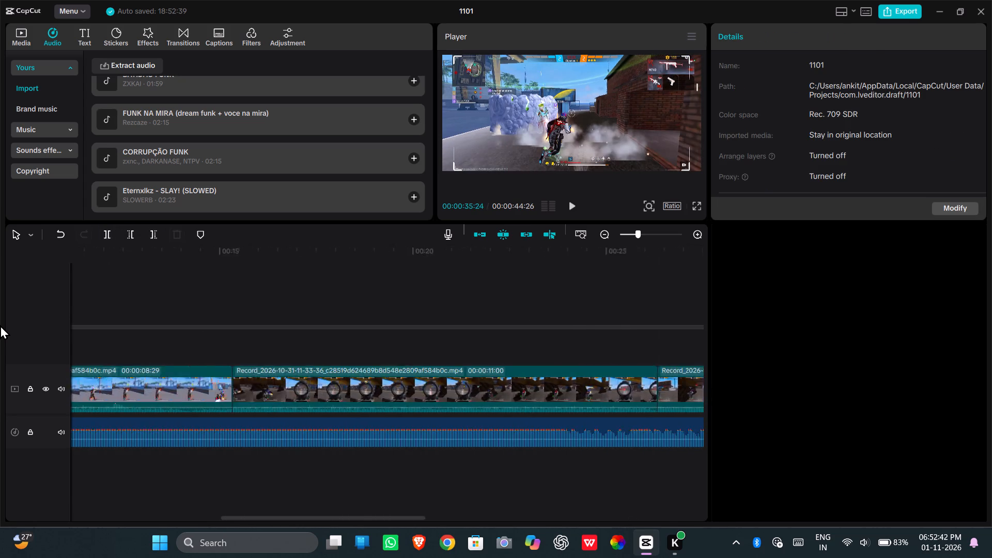
Review the edit from start to end, checking the gameplay clips together with the music track.
left_click(106, 312)
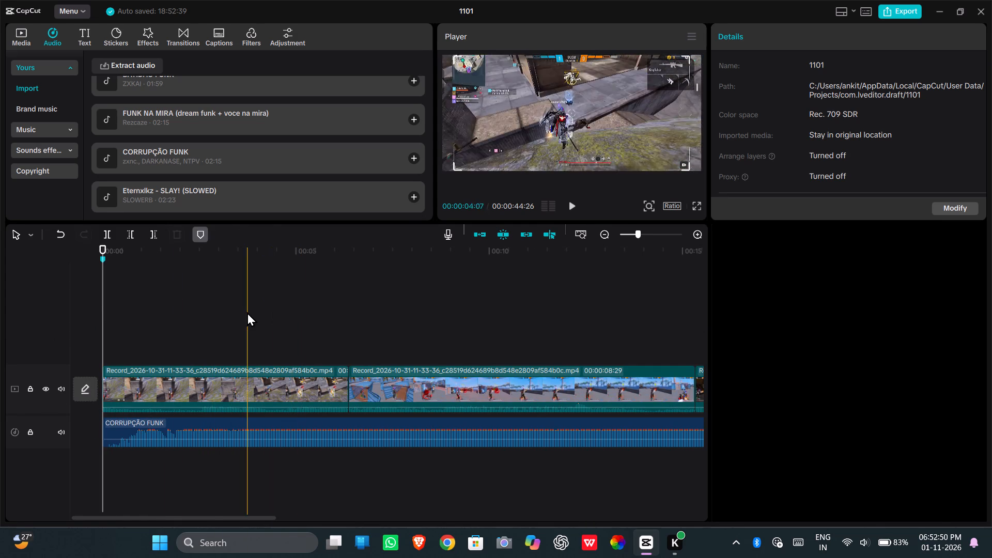
left_click(333, 285)
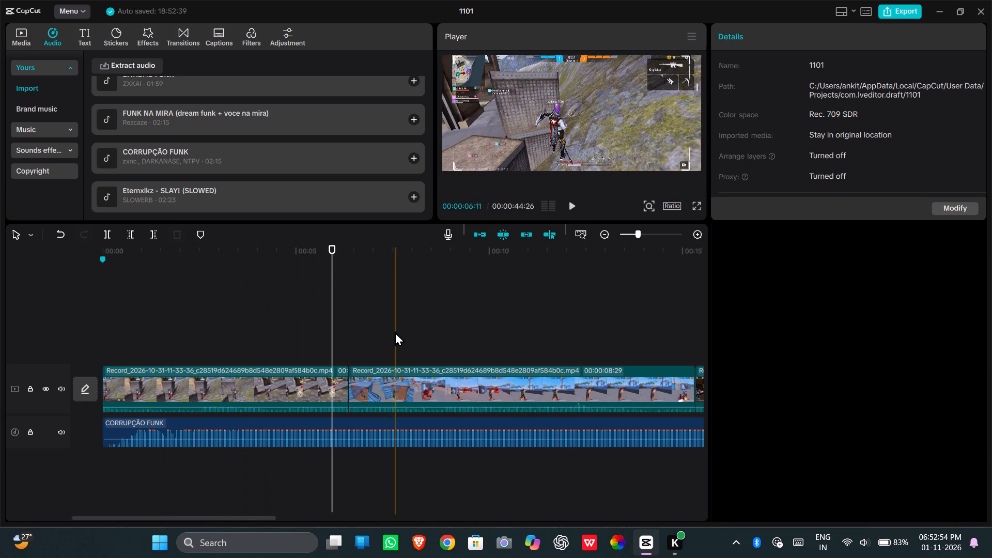
left_click_drag(127, 310, 127, 309)
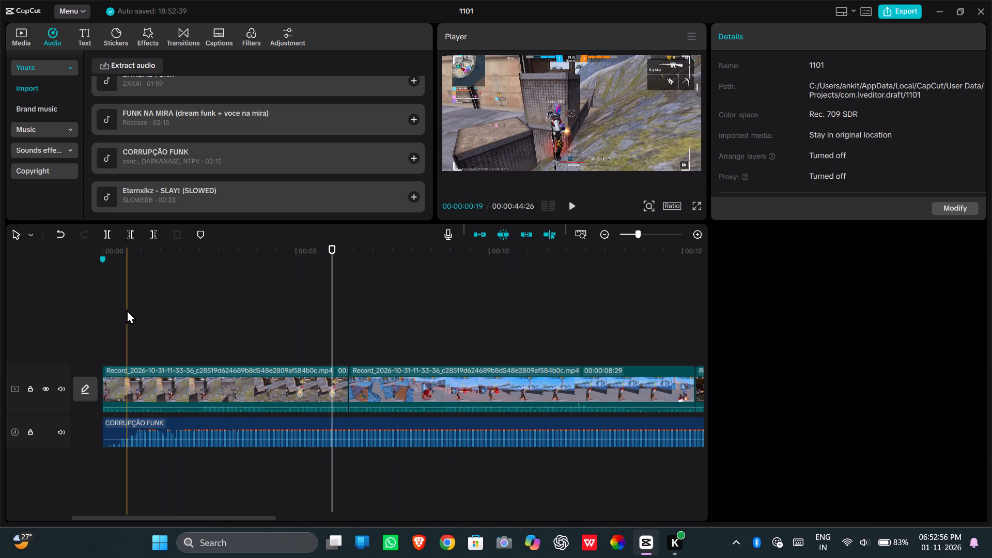
left_click_drag(127, 309, 900, 341)
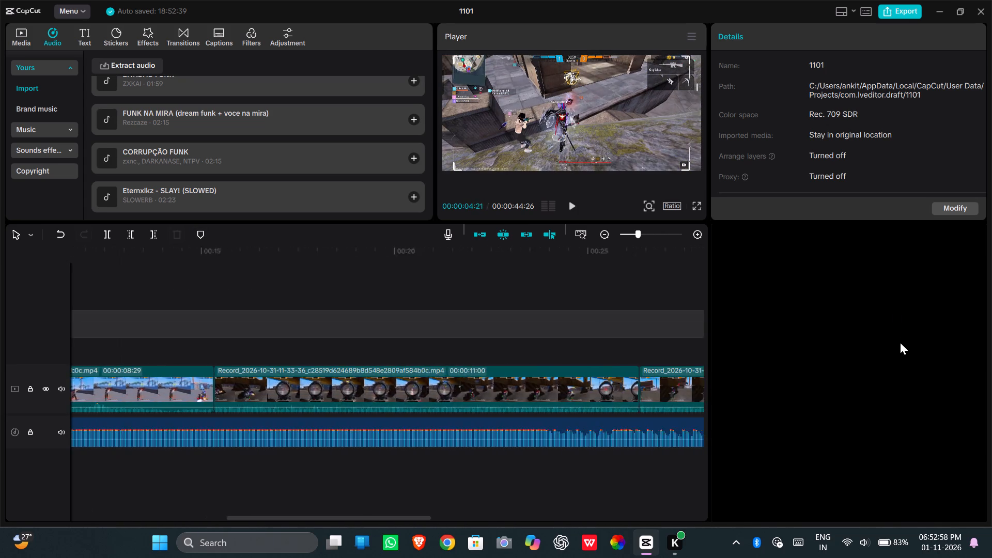
left_click_drag(900, 341, 808, 367)
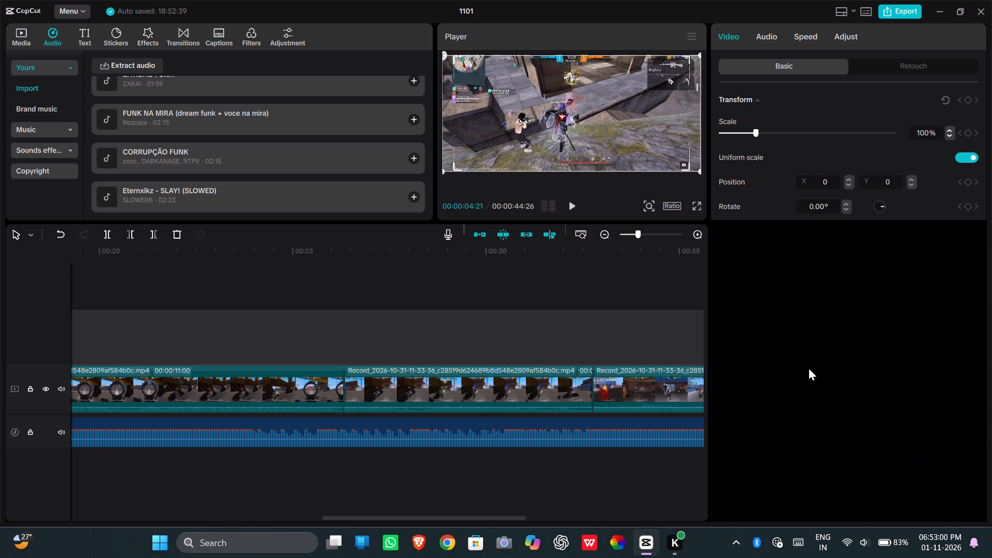
left_click_drag(808, 367, 572, 294)
left_click(615, 303)
left_click_drag(641, 320, 680, 320)
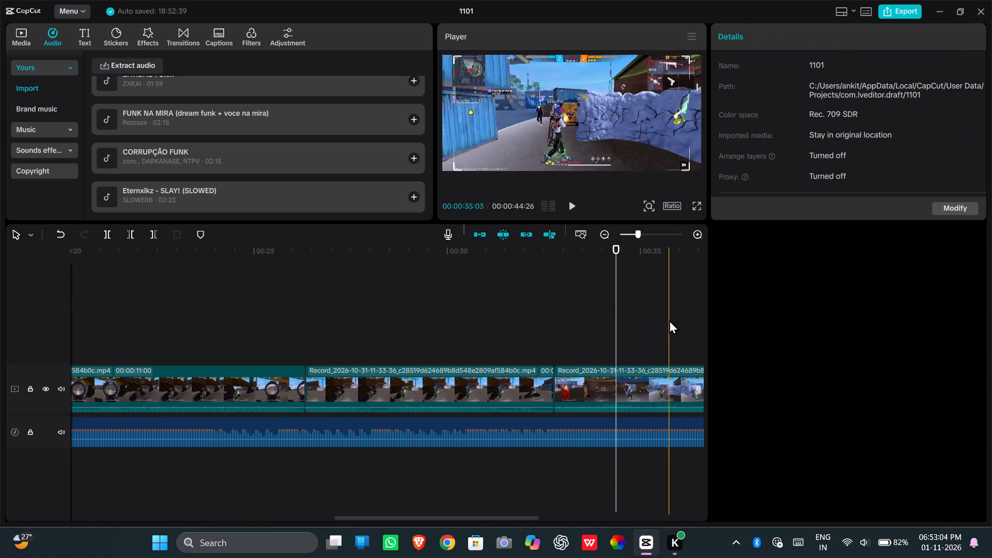
left_click_drag(680, 320, 800, 321)
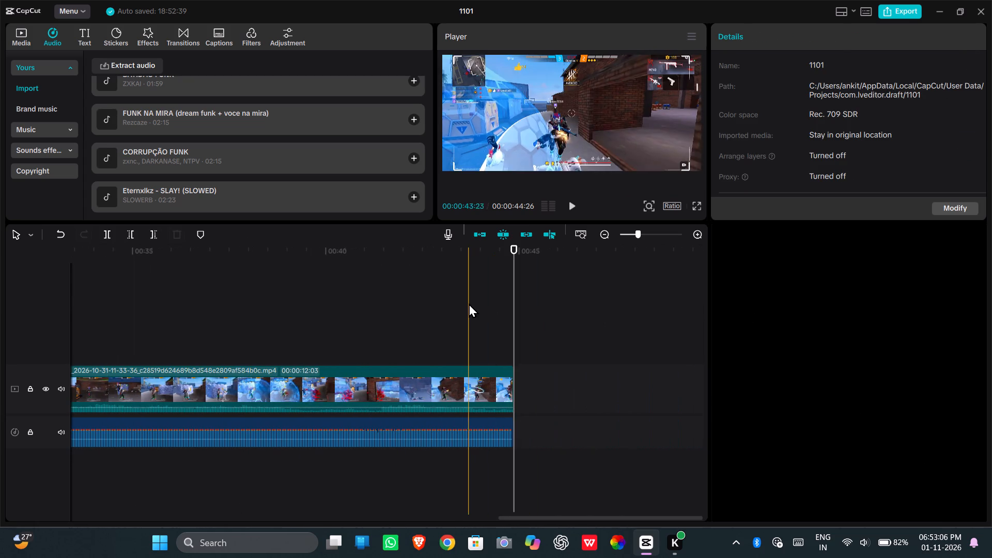
left_click(469, 303)
left_click(344, 302)
left_click(161, 277)
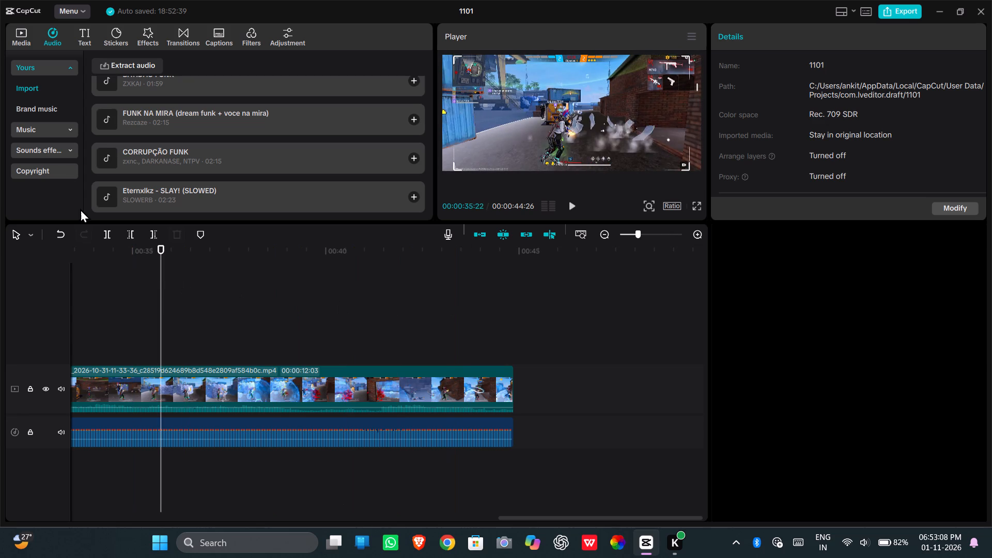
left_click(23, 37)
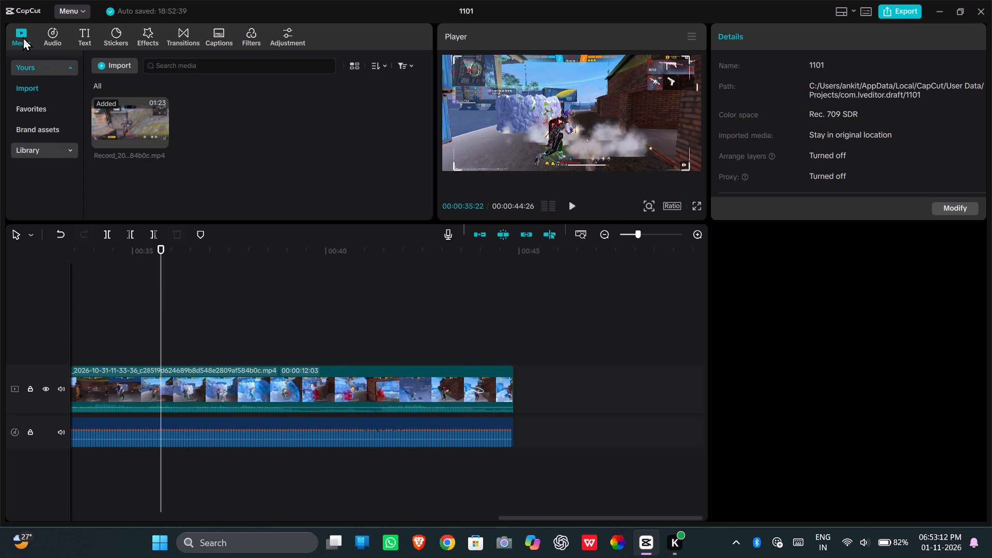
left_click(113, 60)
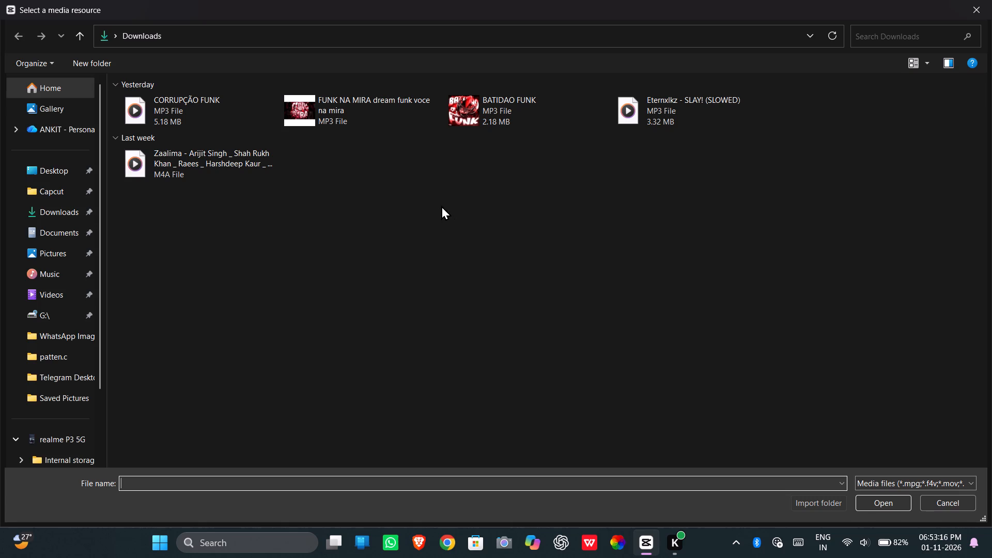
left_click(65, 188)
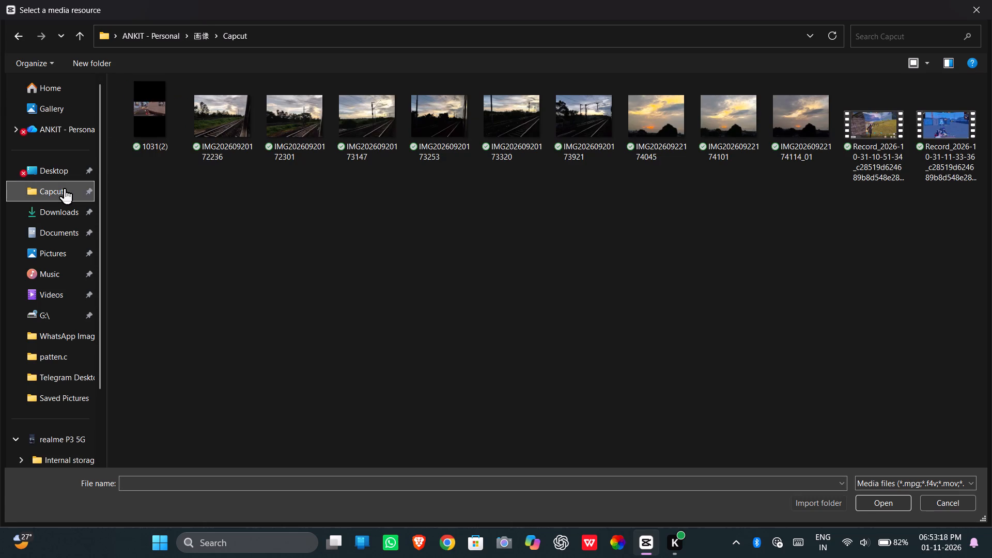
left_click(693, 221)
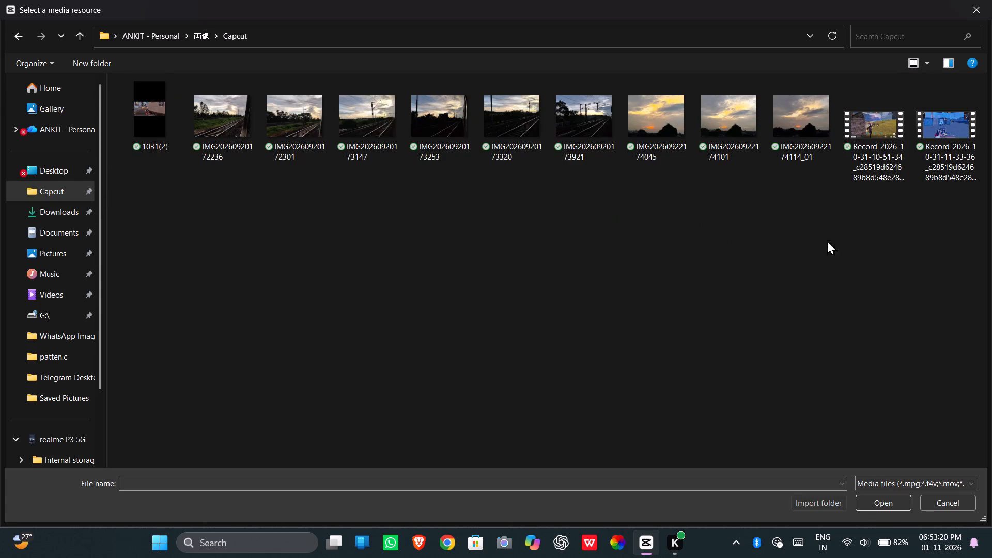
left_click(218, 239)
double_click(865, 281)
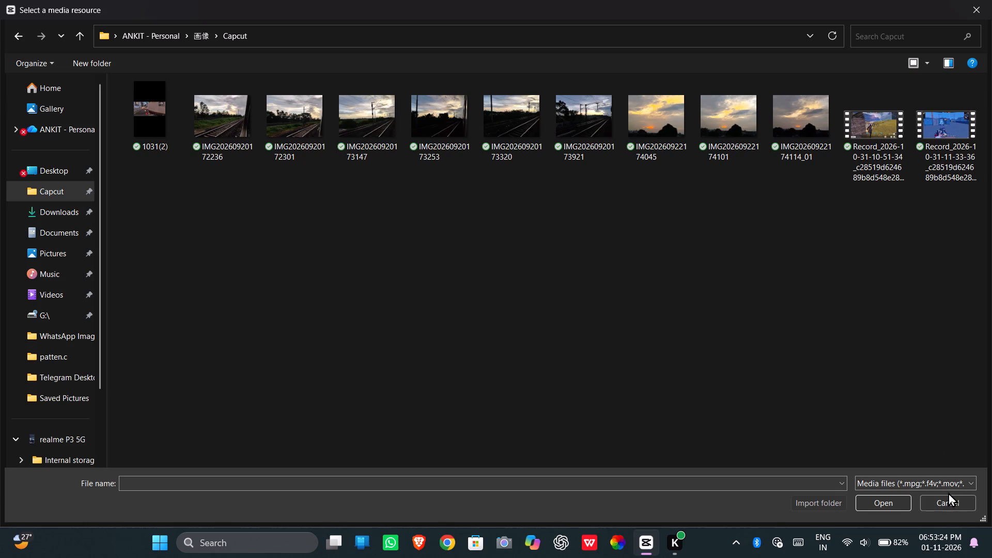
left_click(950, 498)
Change the project's aspect ratio to vertical 9:16.
left_click(628, 327)
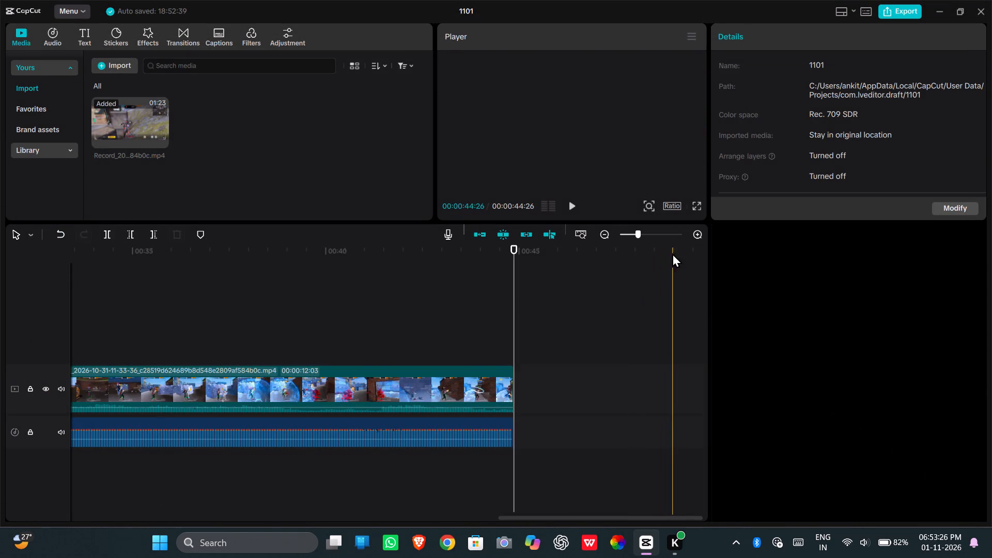
left_click(678, 204)
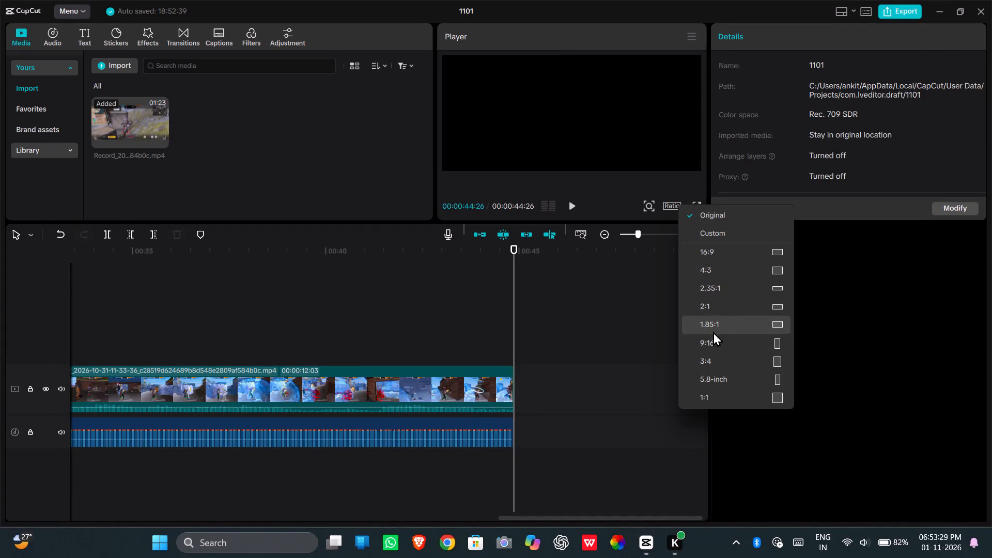
left_click(756, 348)
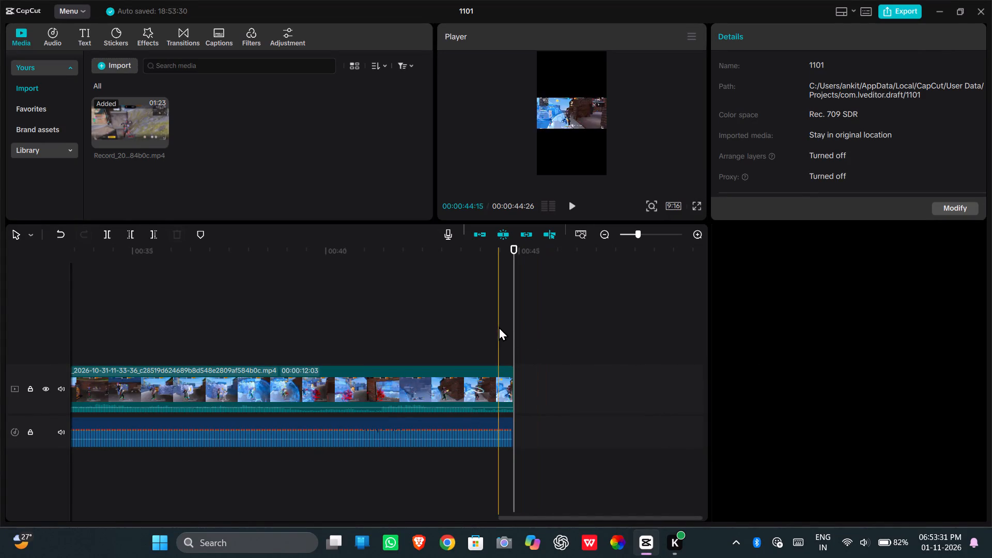
left_click(513, 319)
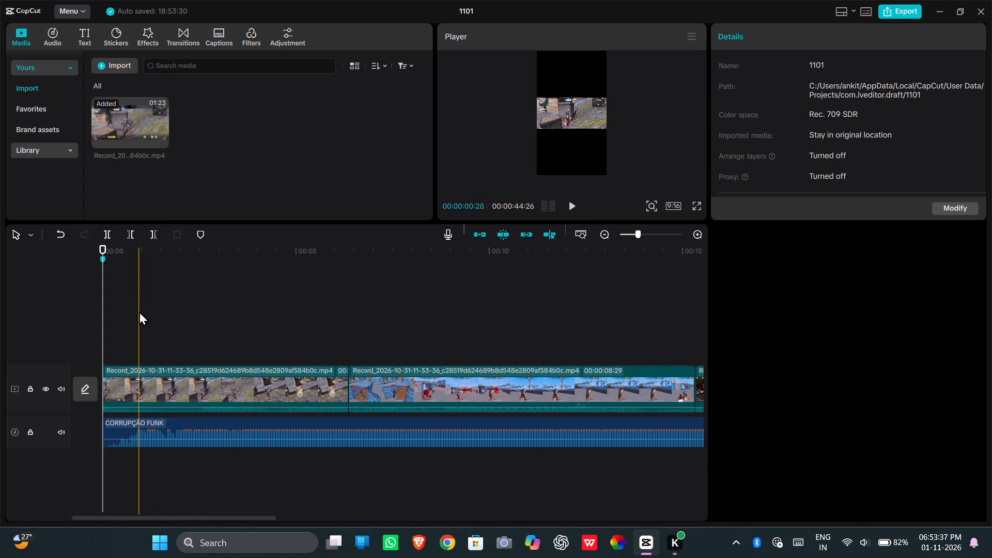
Play the opening of the vertical 9:16 edit and skim the remaining clips through to the end of the timeline.
left_click(576, 207)
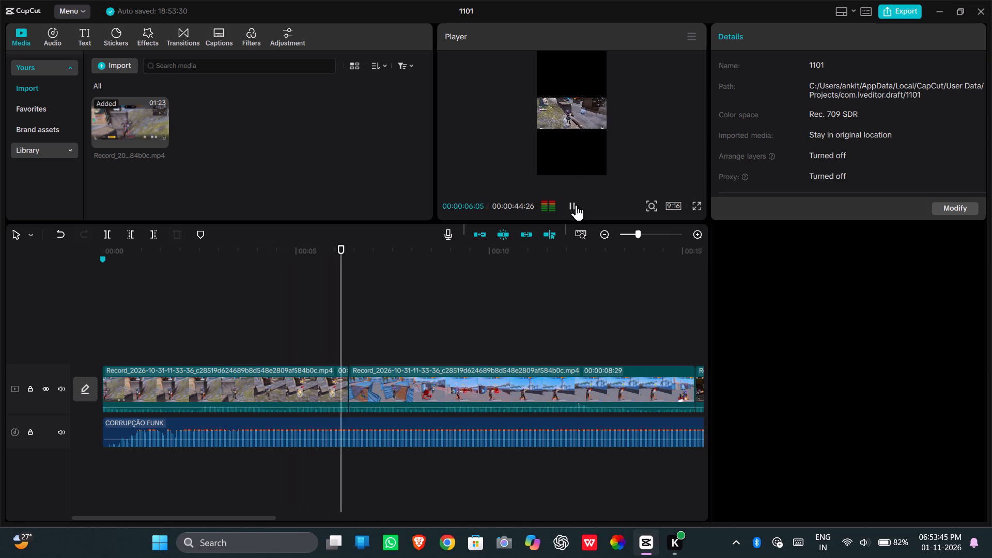
left_click(575, 205)
left_click(574, 205)
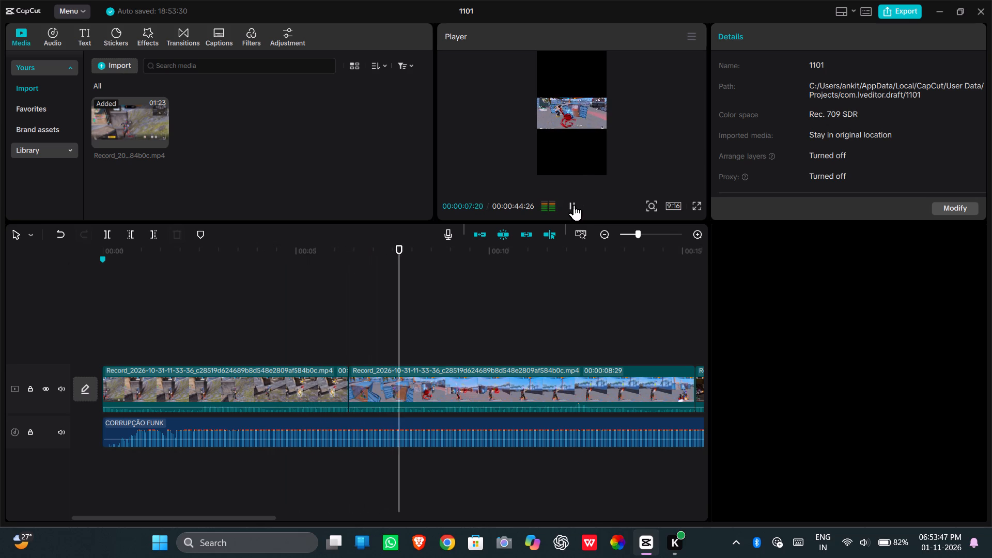
left_click(537, 319)
left_click(623, 323)
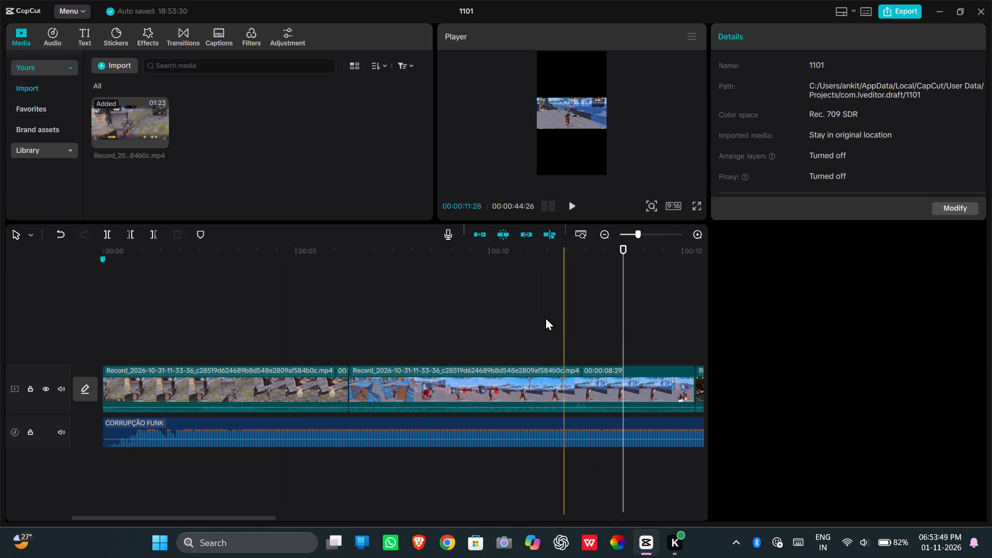
left_click_drag(544, 316, 813, 316)
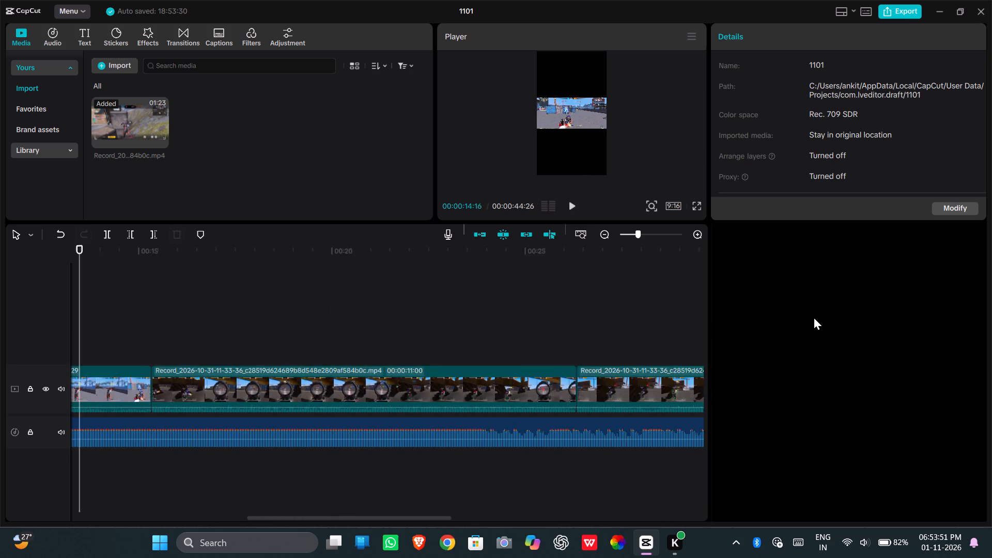
left_click_drag(813, 316, 813, 304)
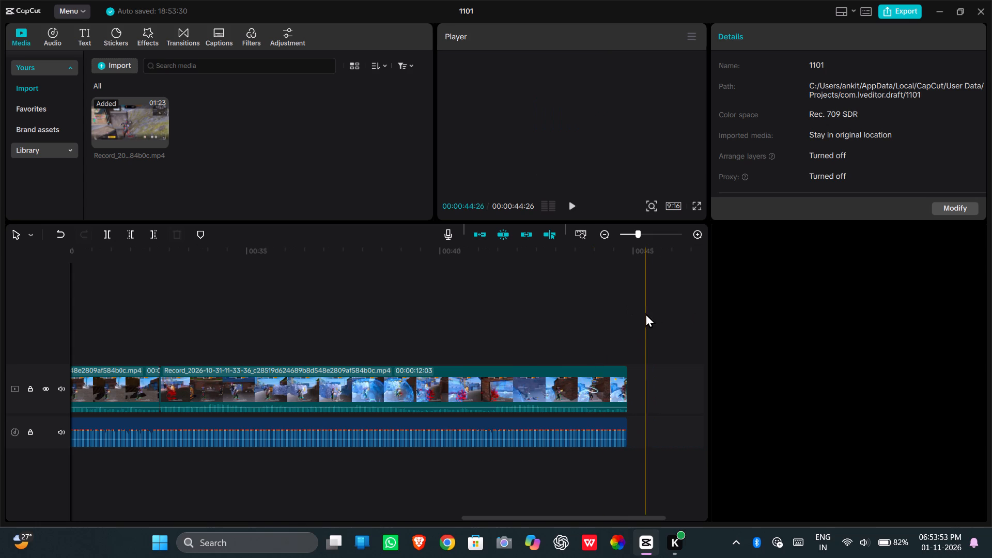
left_click_drag(591, 306, 824, 303)
left_click_drag(655, 298, 300, 296)
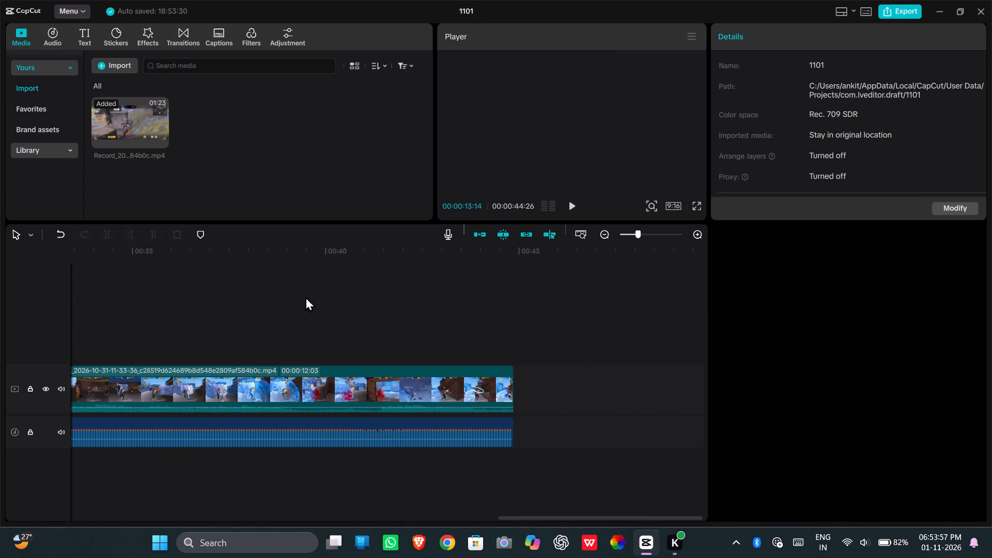
left_click_drag(300, 296, 84, 294)
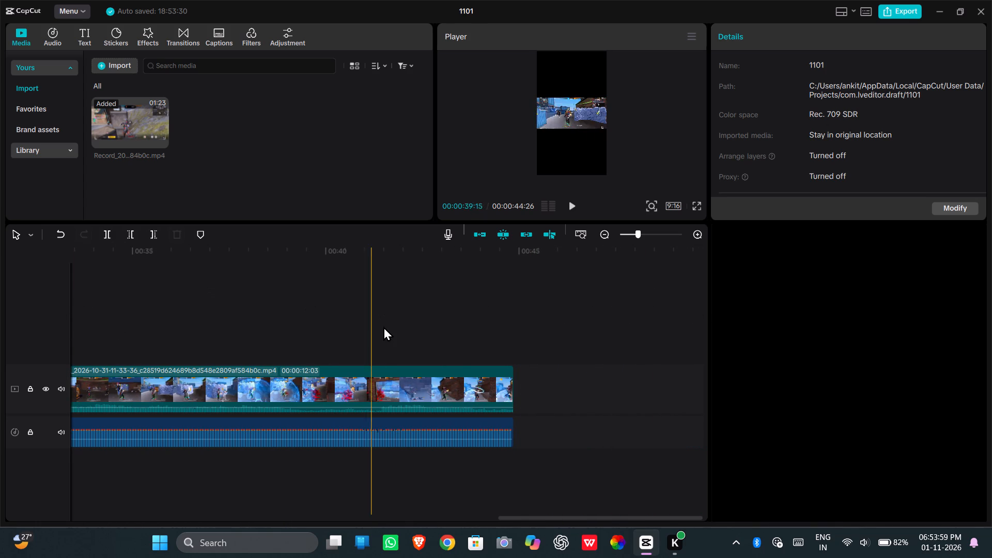
left_click_drag(477, 315, 0, 297)
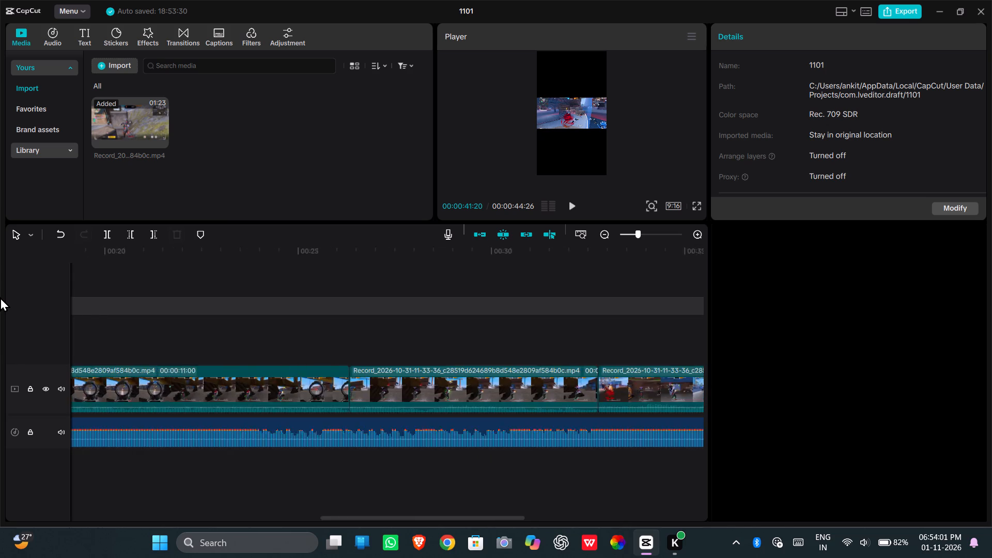
left_click_drag(0, 297, 150, 314)
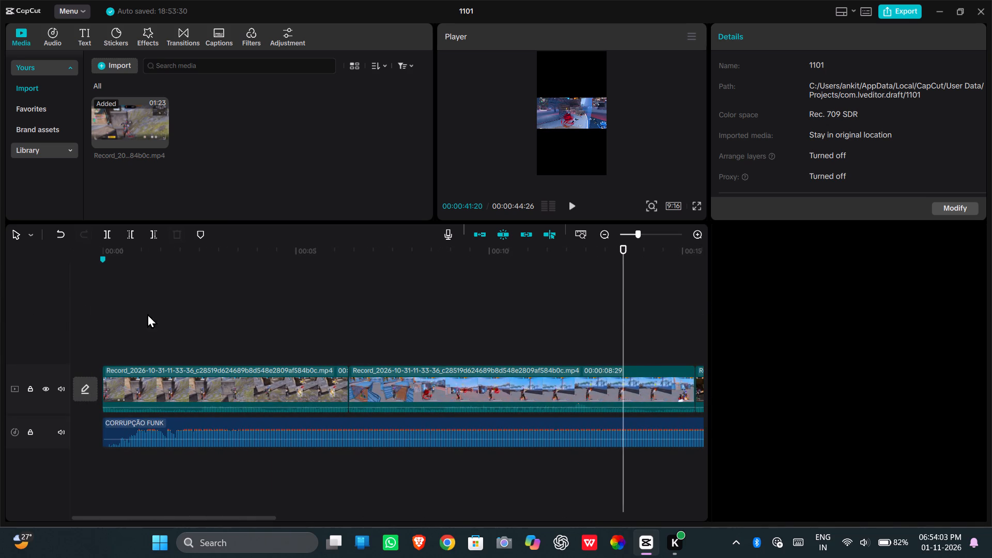
left_click_drag(150, 314, 268, 317)
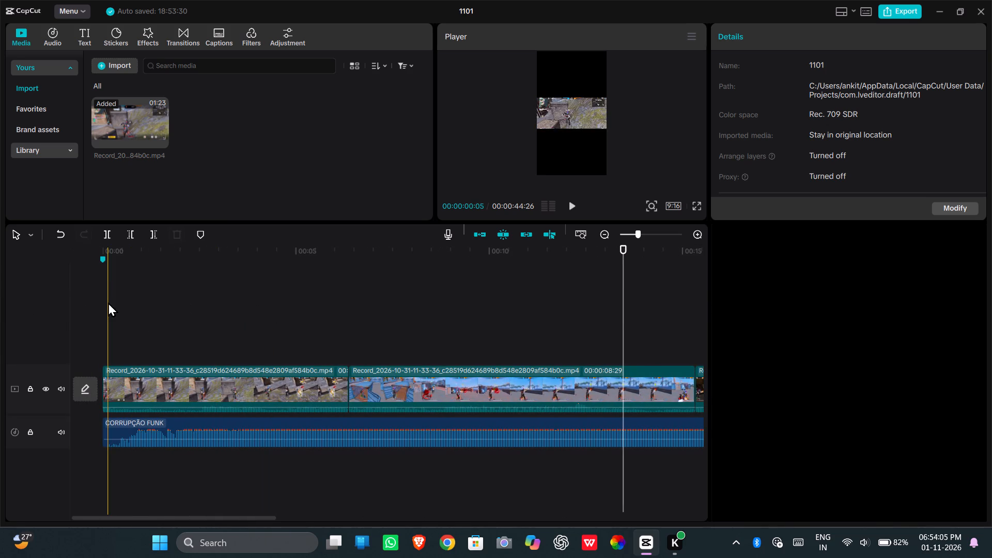
left_click(105, 305)
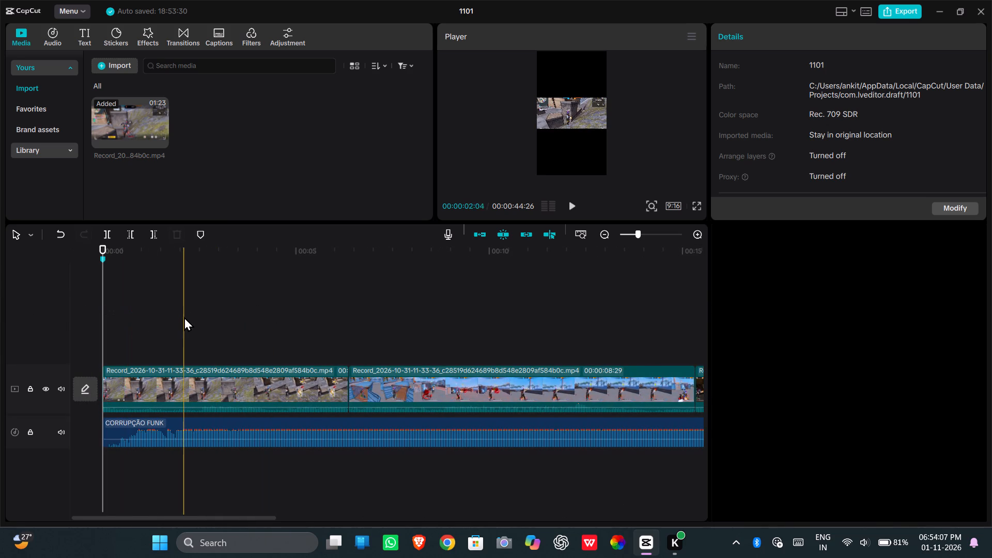
Skim the edit again from the second gameplay clip to the last one, checking each clip in the vertical frame.
left_click(477, 298)
left_click(529, 308)
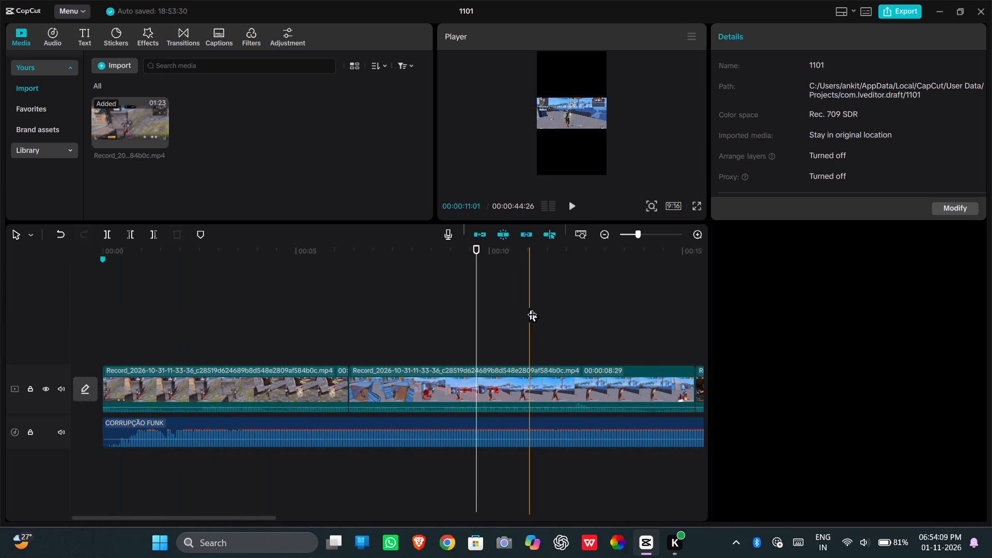
left_click_drag(547, 313, 830, 317)
left_click(830, 317)
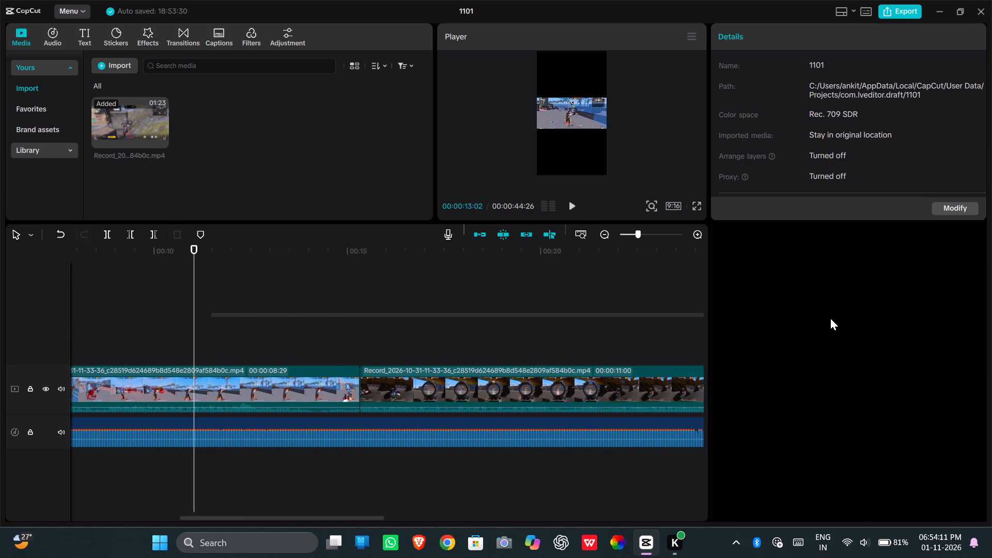
left_click_drag(512, 300, 833, 312)
left_click_drag(498, 300, 892, 305)
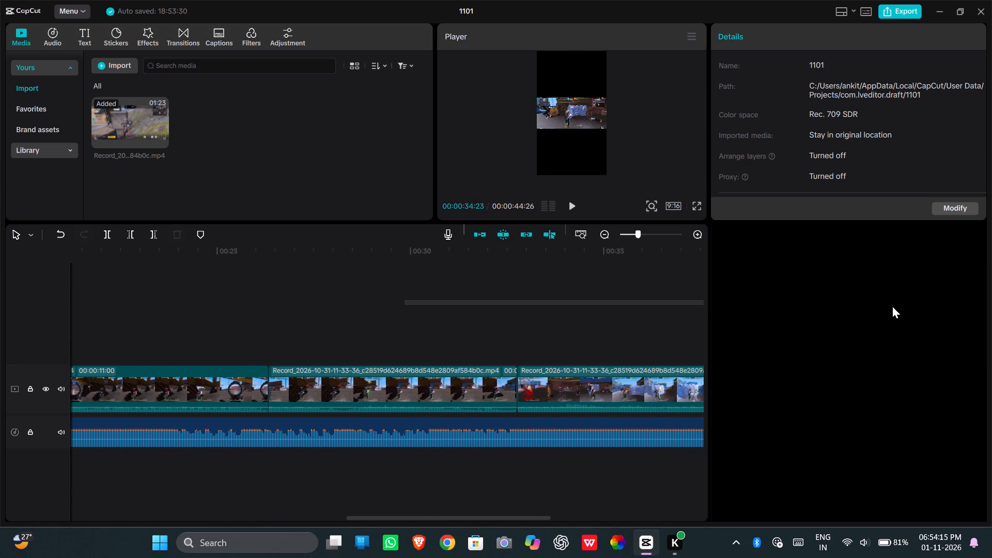
left_click_drag(892, 305, 925, 329)
left_click_drag(357, 295, 734, 309)
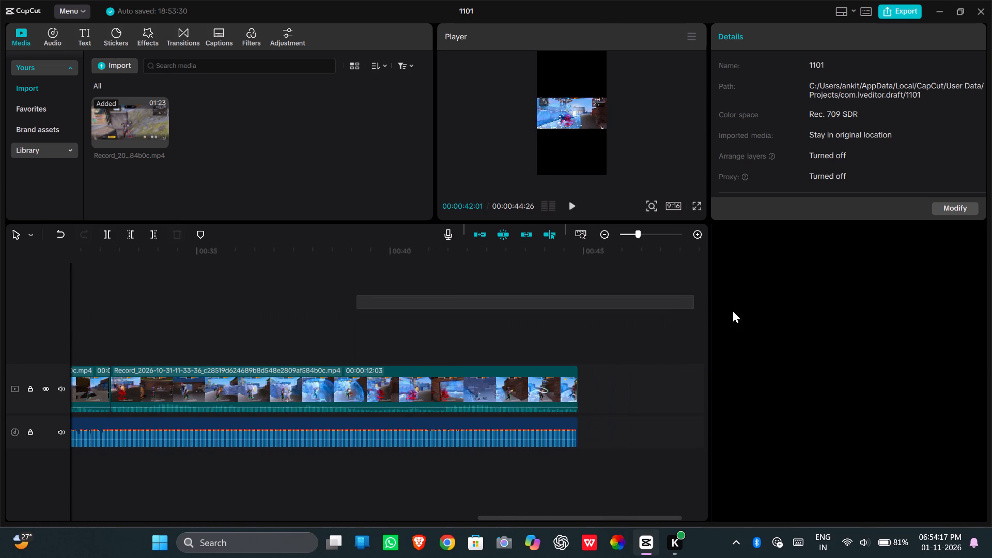
left_click_drag(734, 309, 763, 310)
left_click(570, 316)
left_click(513, 311)
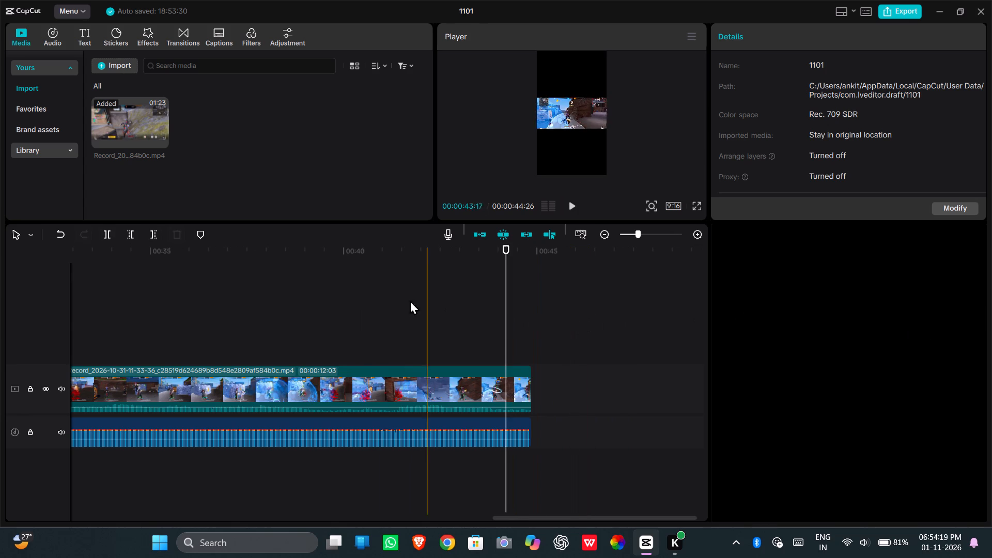
left_click_drag(380, 297, 375, 297)
left_click_drag(253, 292, 245, 292)
scroll(199, 316, "up", 2)
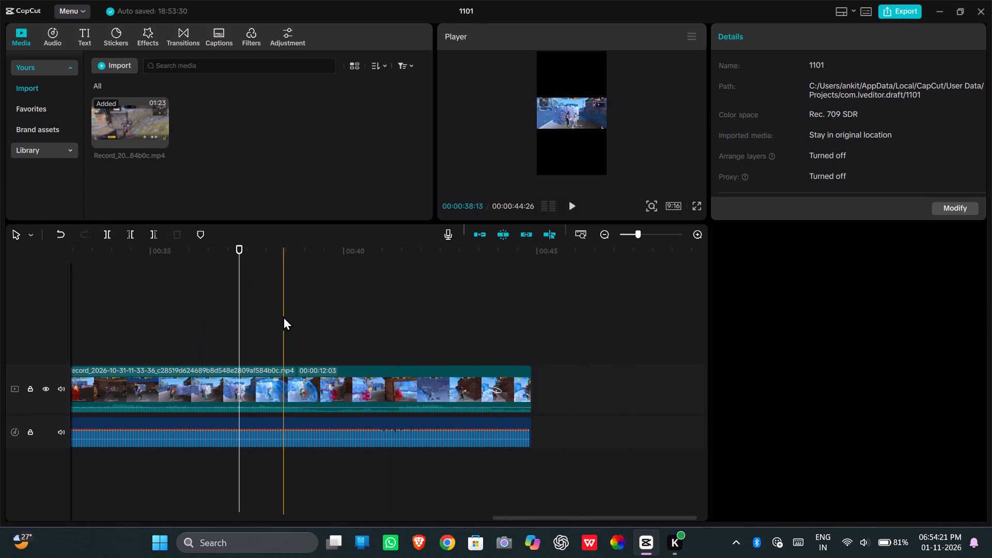
left_click(283, 316)
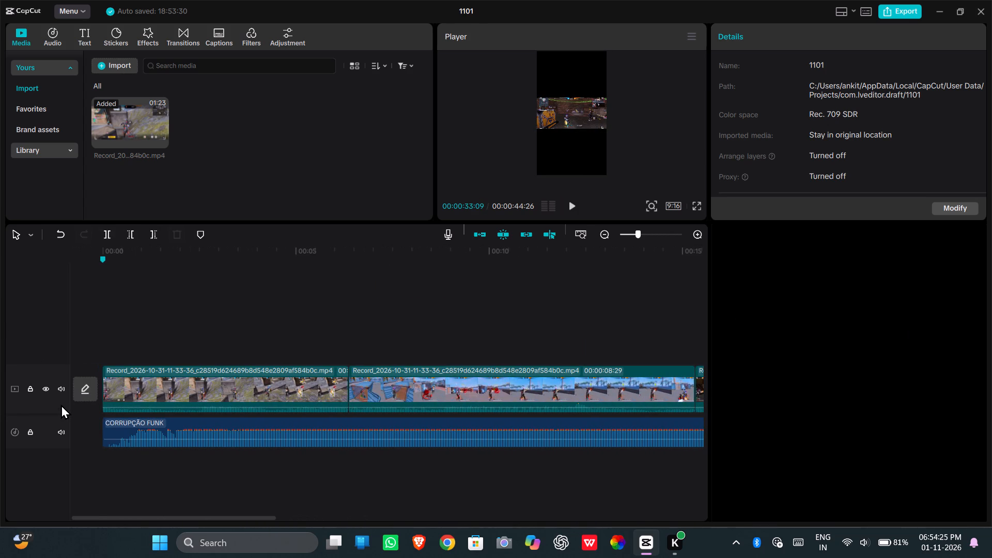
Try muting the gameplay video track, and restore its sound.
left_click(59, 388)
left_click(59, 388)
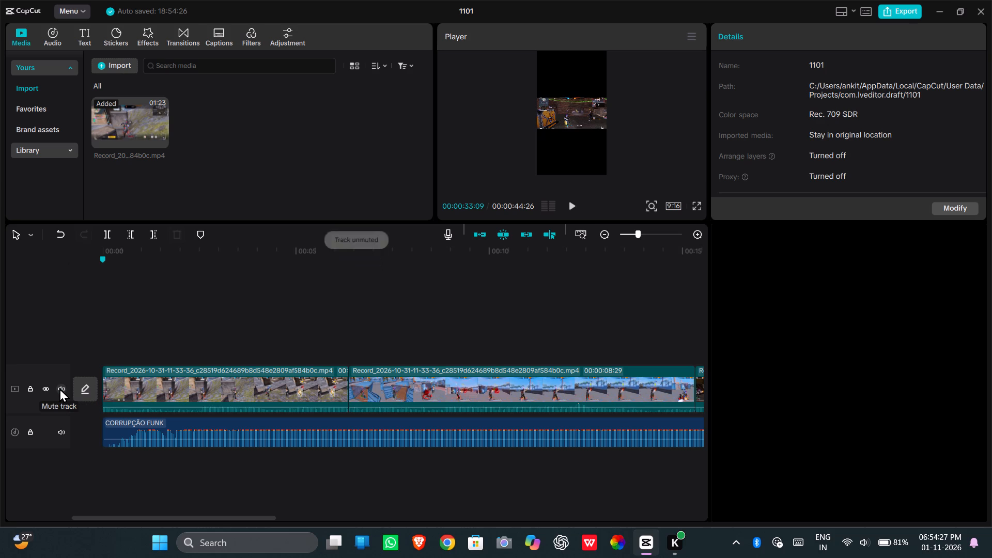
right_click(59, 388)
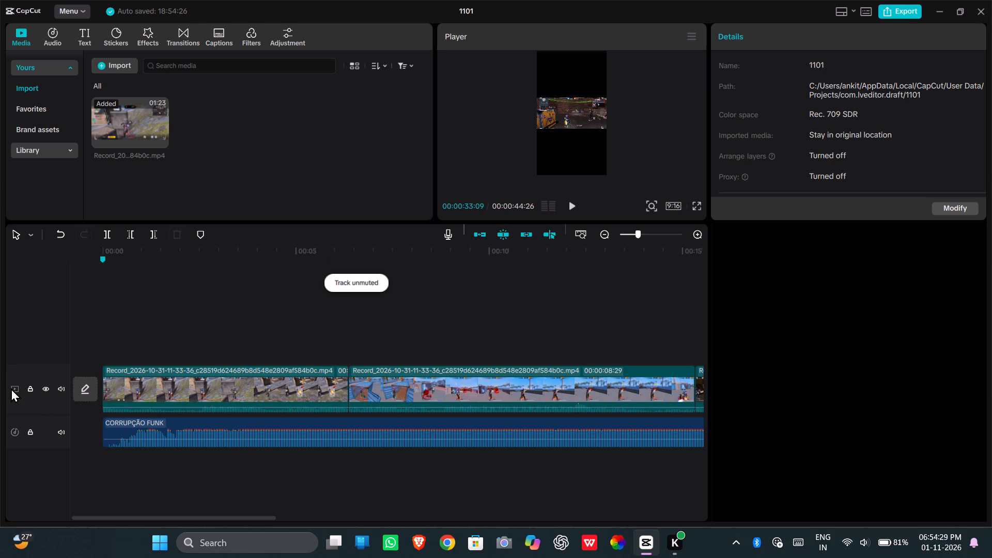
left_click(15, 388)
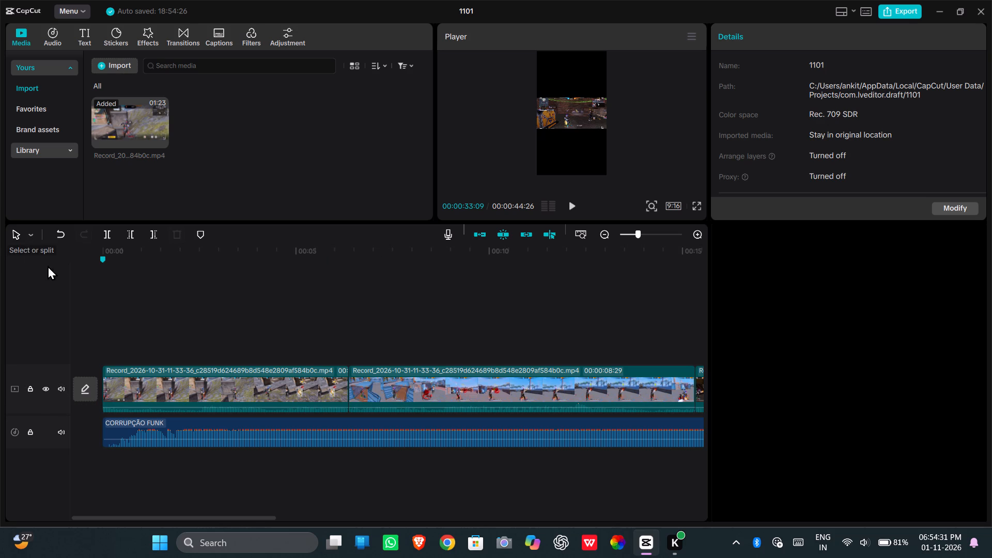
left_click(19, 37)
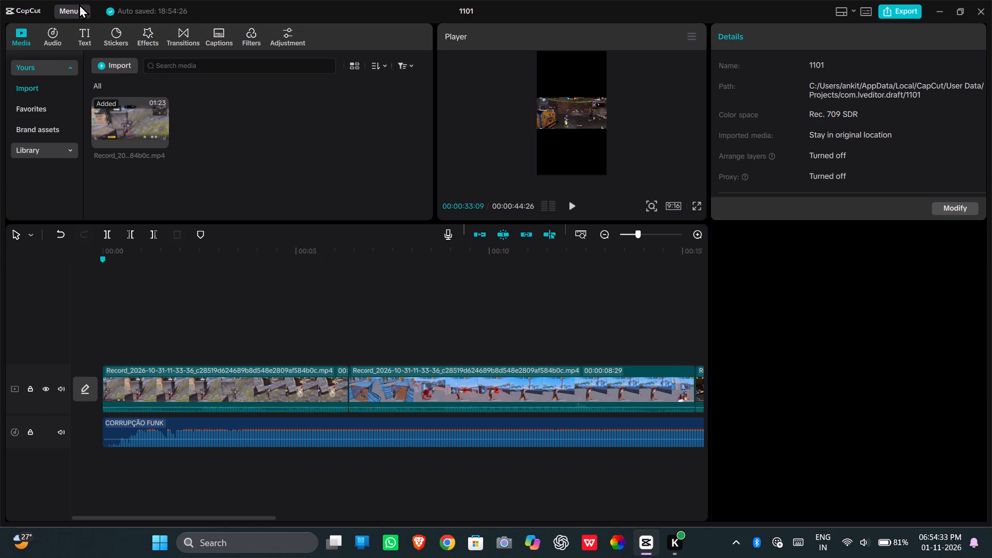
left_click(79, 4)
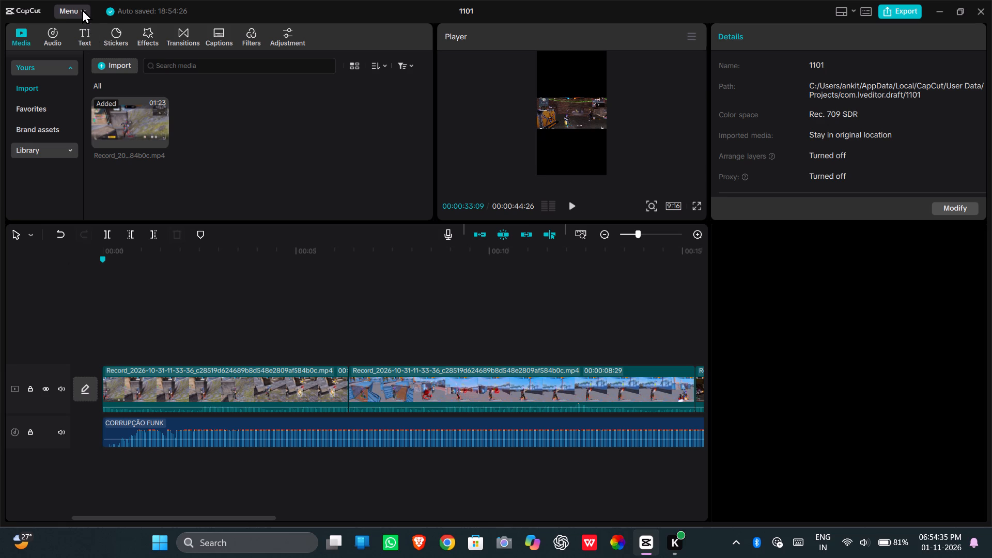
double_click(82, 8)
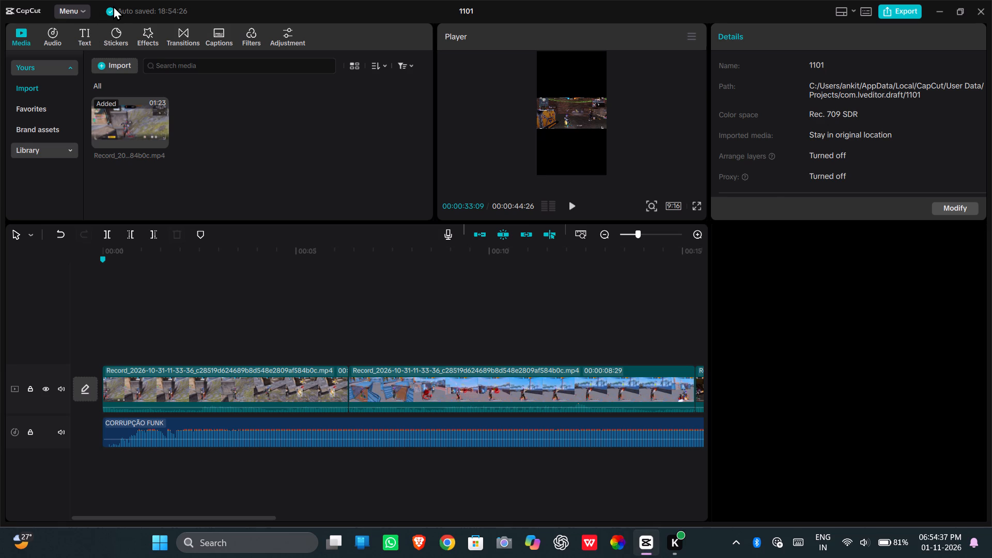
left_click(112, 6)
Open the application settings and examine the Draft options for save locations and cache.
left_click(69, 7)
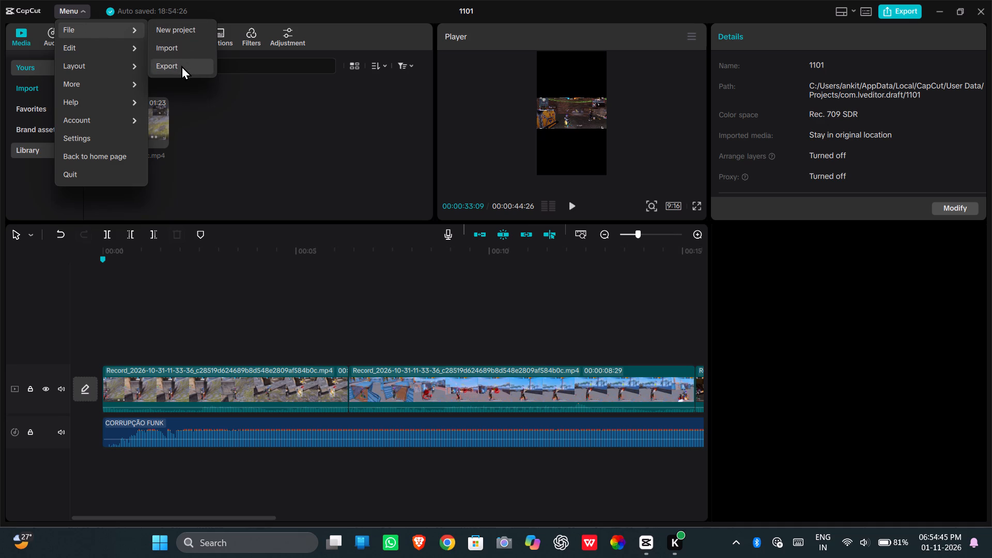
left_click(106, 46)
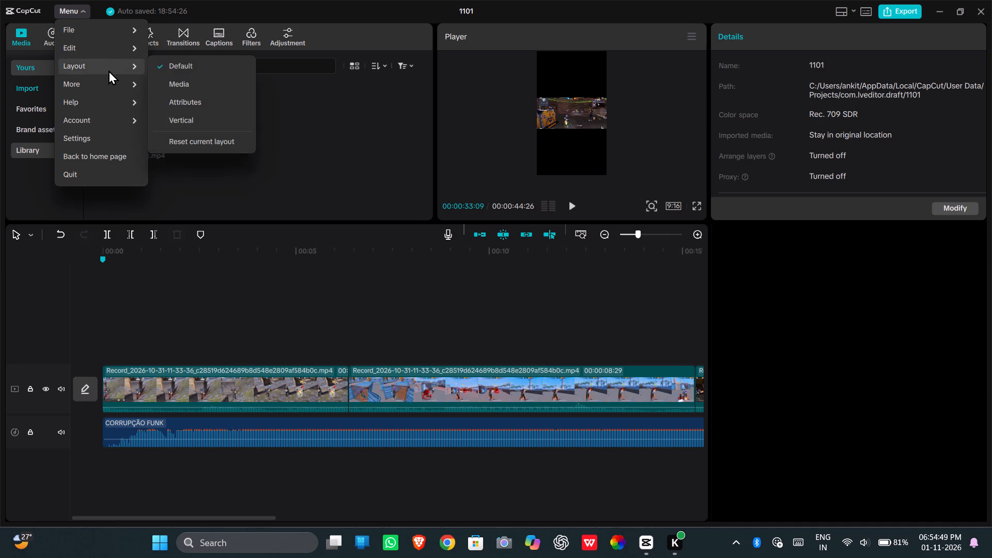
left_click(109, 70)
left_click(109, 86)
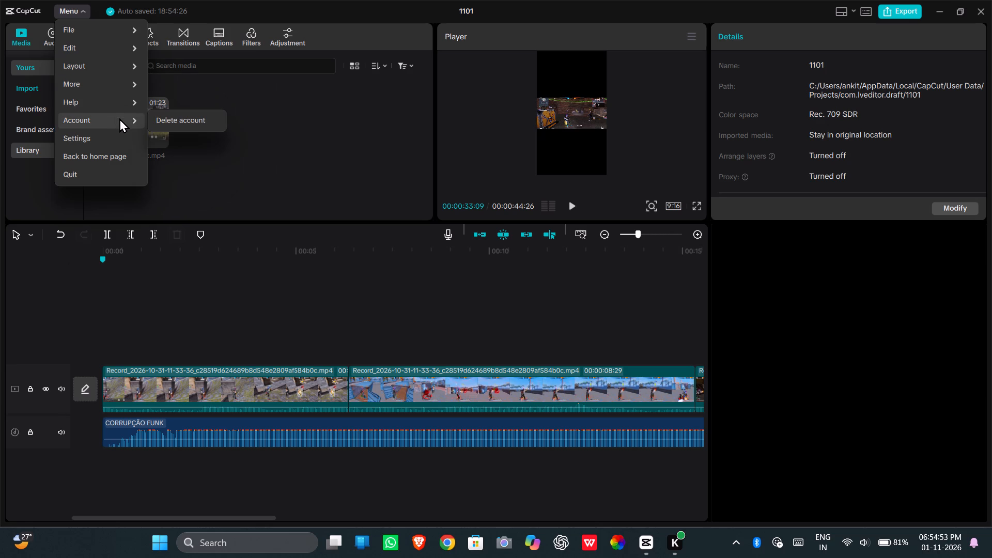
left_click(118, 141)
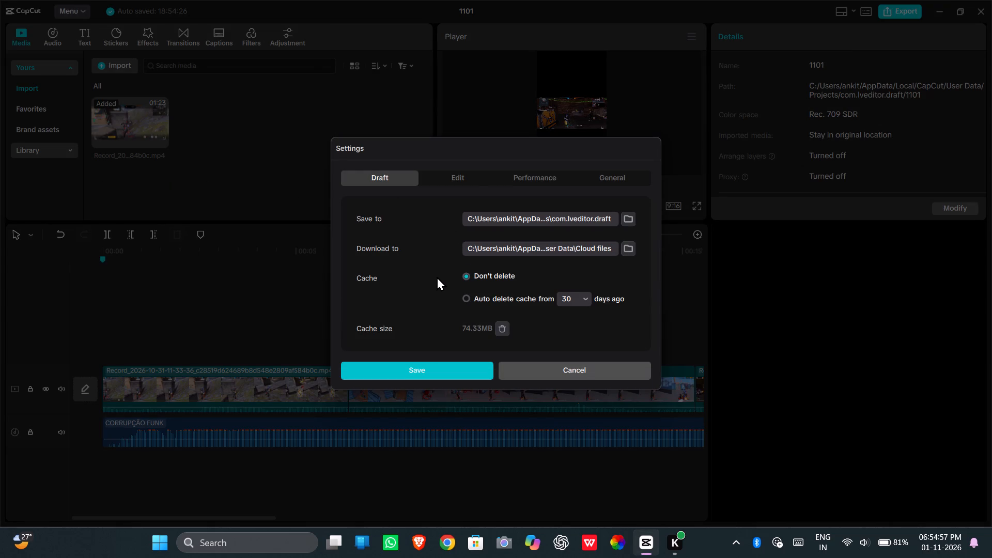
scroll(422, 271, "down", 2)
scroll(596, 264, "down", 2)
scroll(532, 269, "down", 1)
scroll(440, 268, "up", 3)
scroll(440, 267, "down", 1)
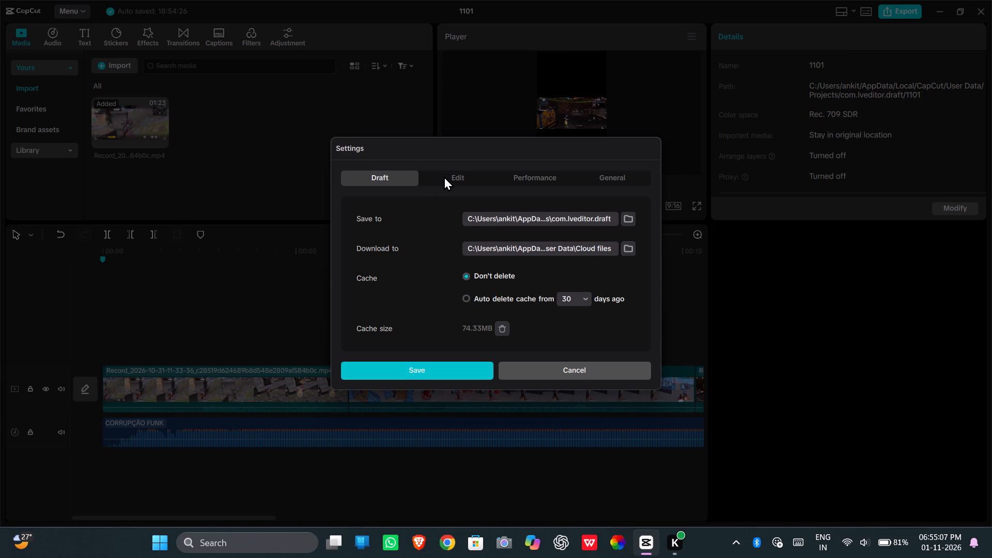
Examine the Edit settings, including image duration, target loudness, layer arrangement, frame rate and time code.
left_click(444, 176)
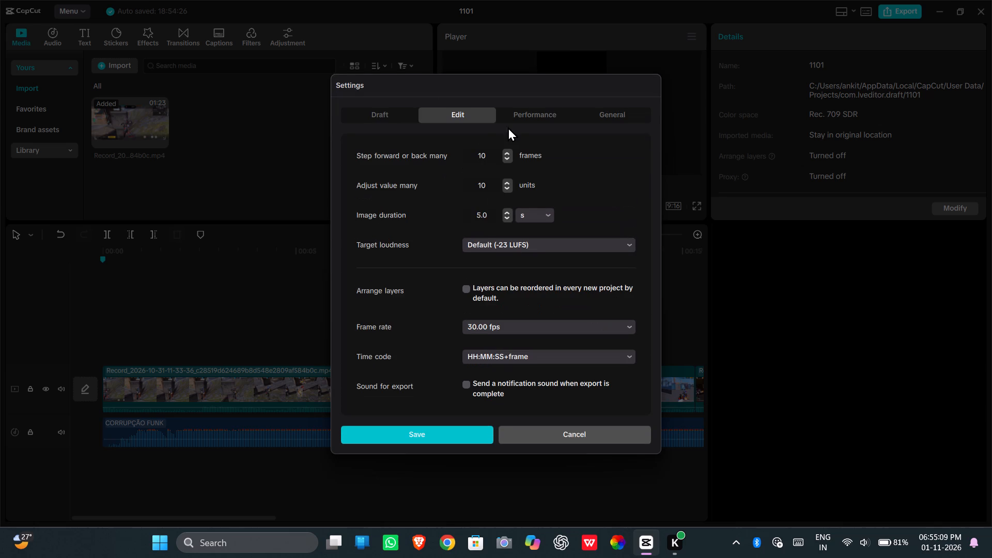
scroll(471, 250, "down", 6)
scroll(447, 257, "up", 1)
scroll(447, 257, "down", 1)
scroll(447, 257, "up", 1)
scroll(447, 257, "down", 1)
scroll(447, 257, "up", 1)
scroll(447, 257, "down", 2)
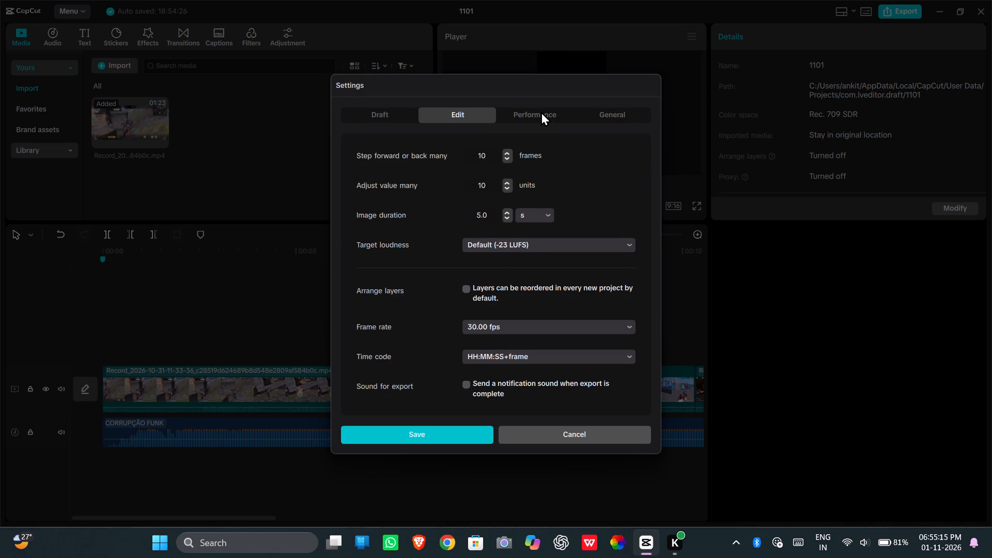
Examine the Performance and General settings, including hardware encoding, proxy, sound output, language and software updates, and close the settings without saving.
left_click(541, 112)
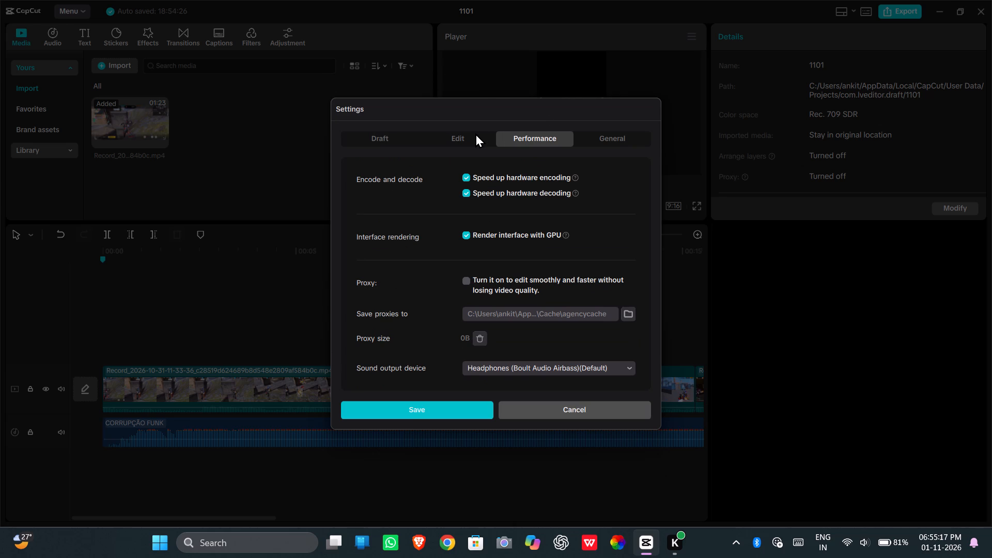
left_click(475, 133)
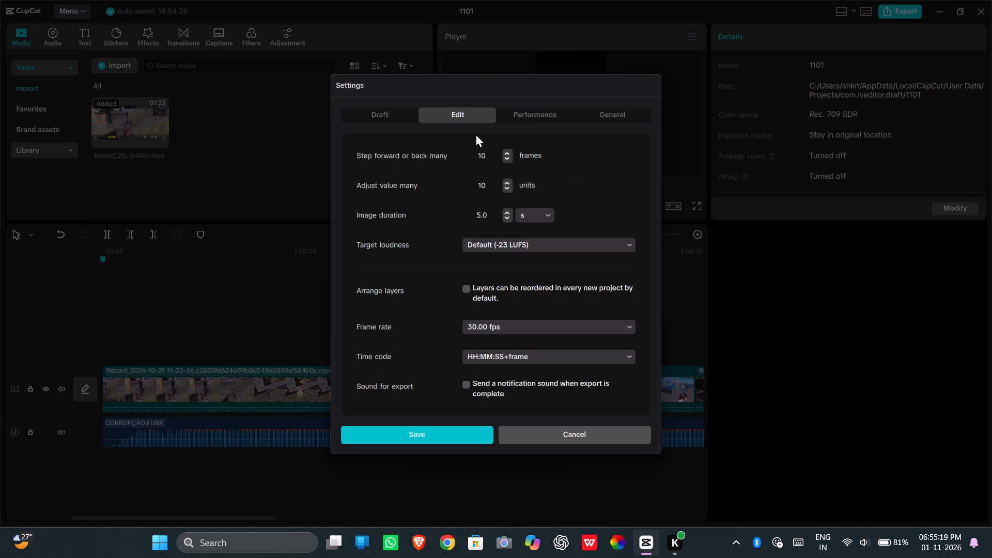
left_click(522, 116)
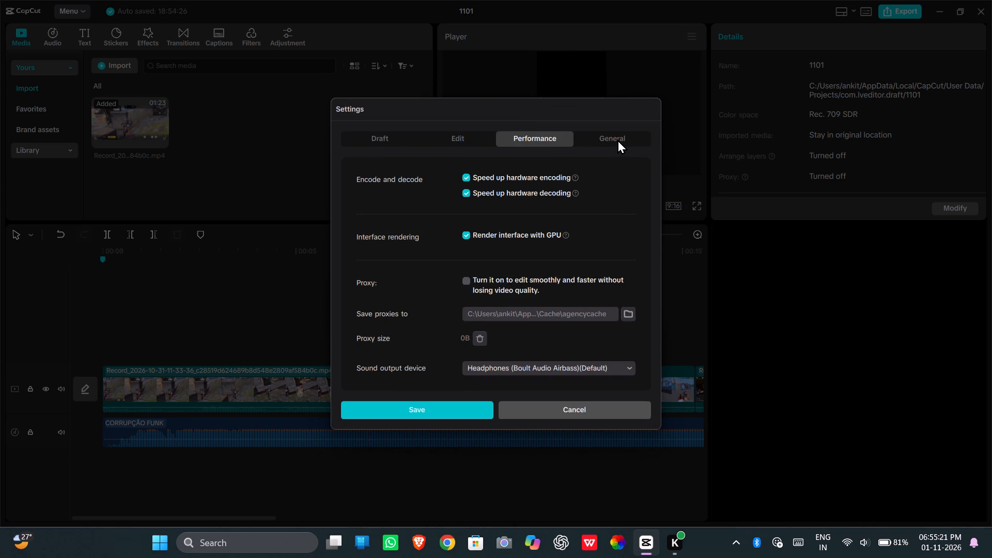
left_click(619, 139)
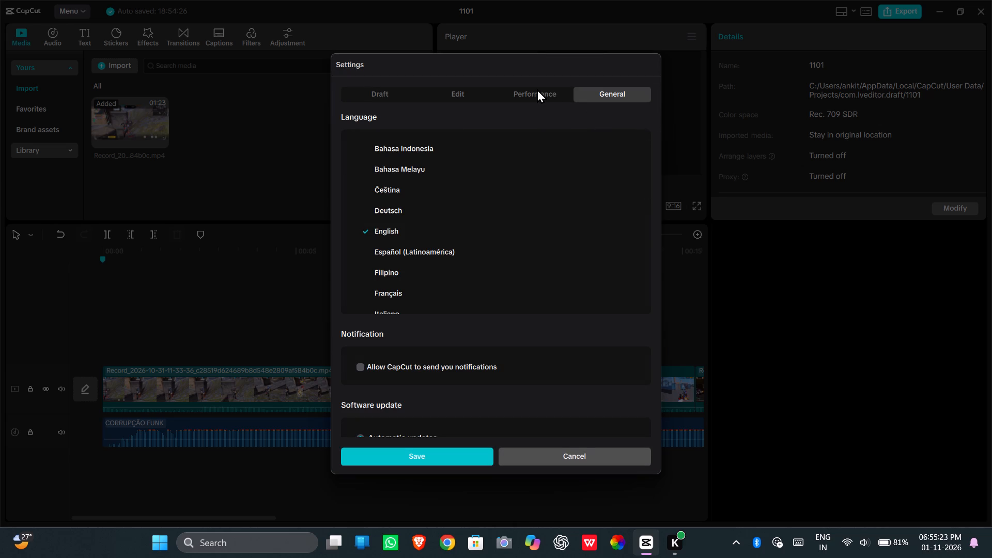
left_click(537, 89)
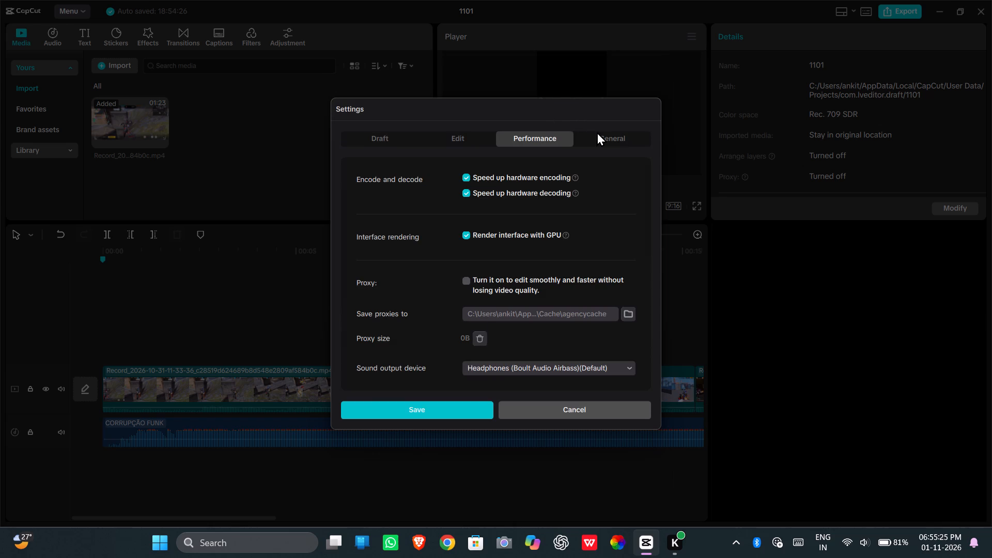
left_click(601, 134)
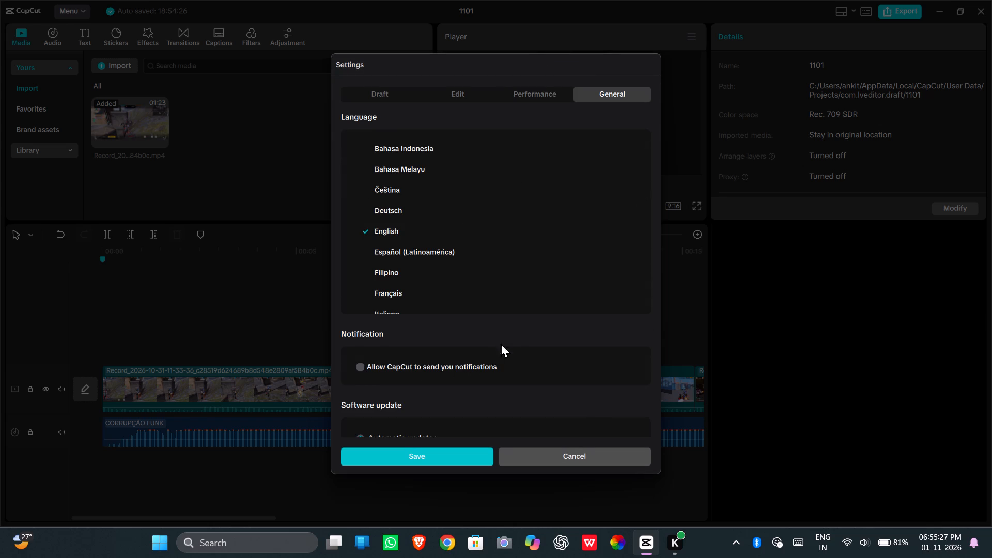
scroll(512, 336, "down", 1)
scroll(512, 336, "up", 1)
scroll(512, 336, "down", 2)
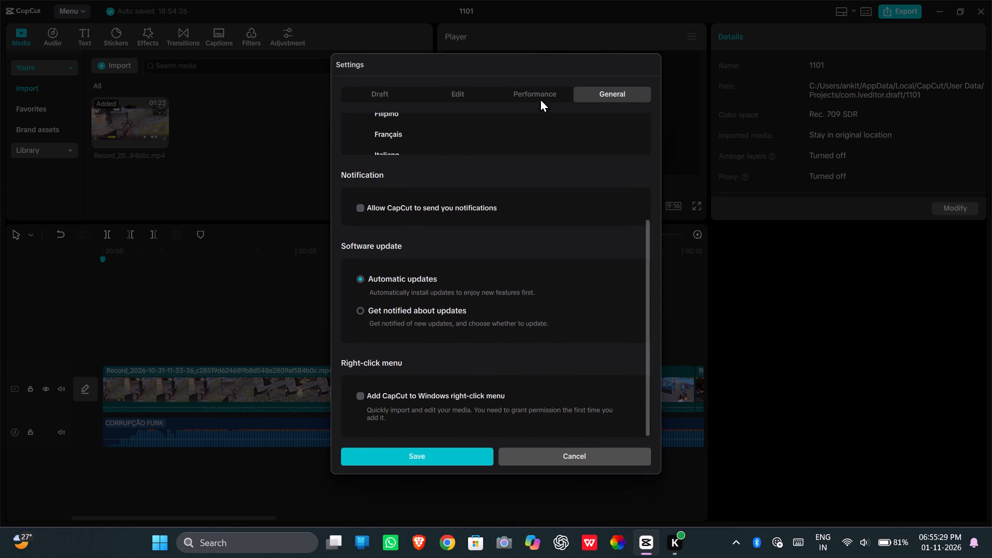
left_click(540, 89)
scroll(479, 323, "down", 4)
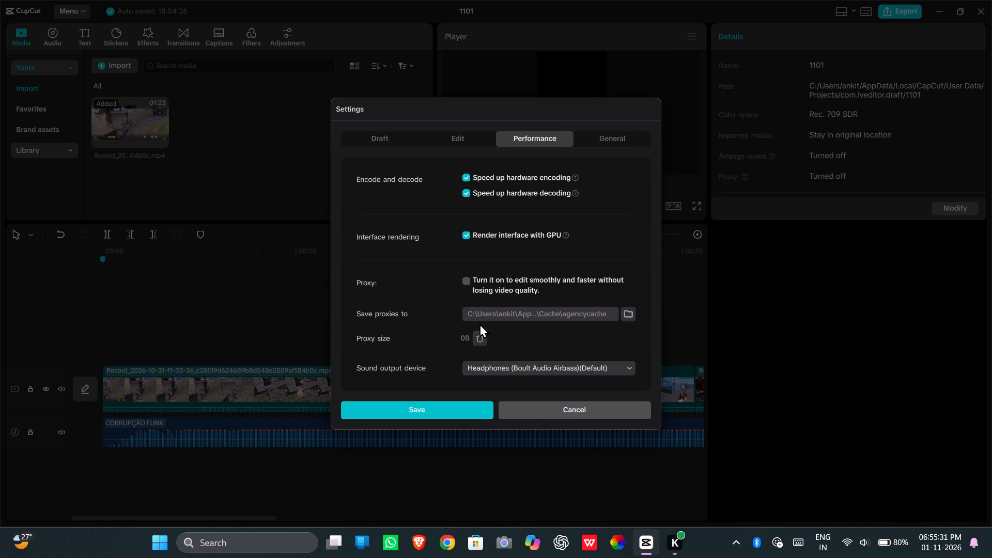
left_click(561, 409)
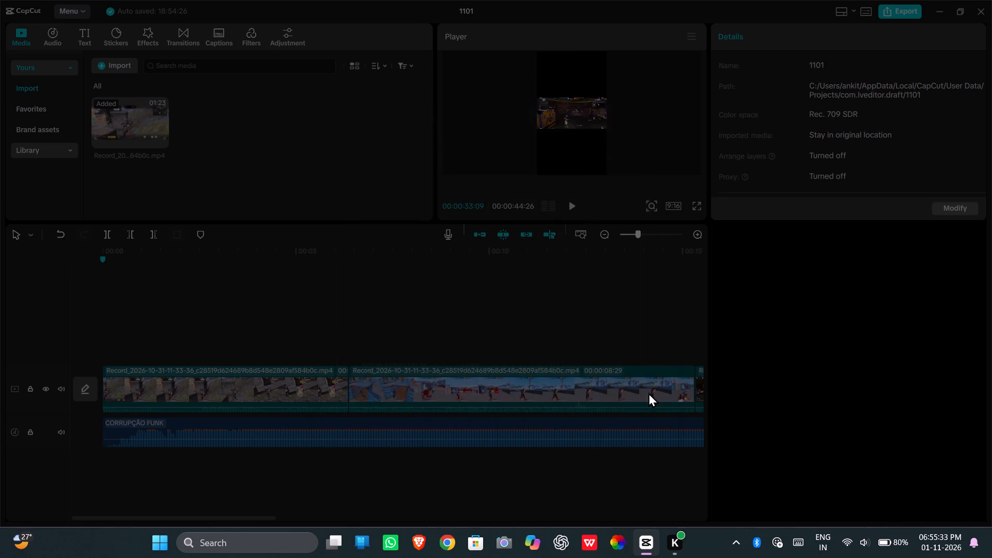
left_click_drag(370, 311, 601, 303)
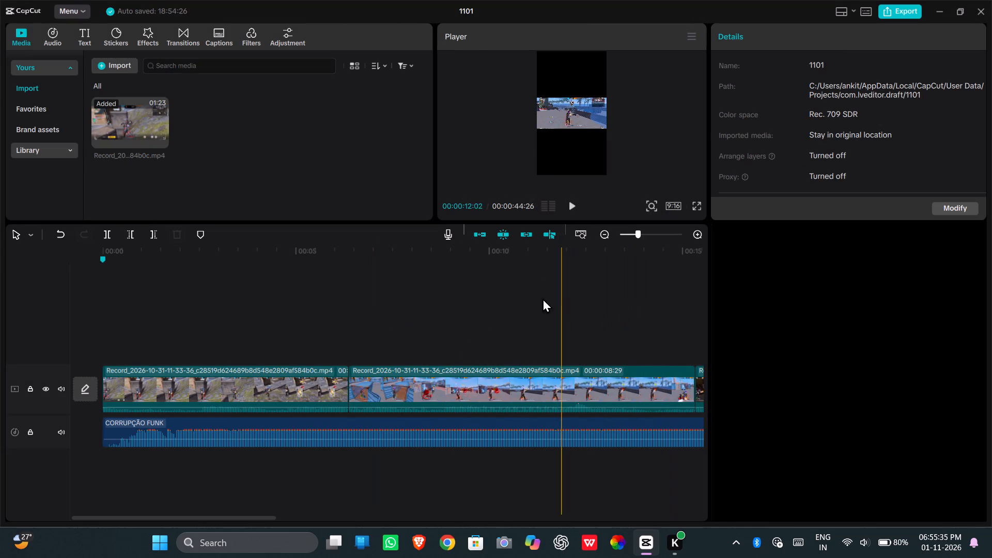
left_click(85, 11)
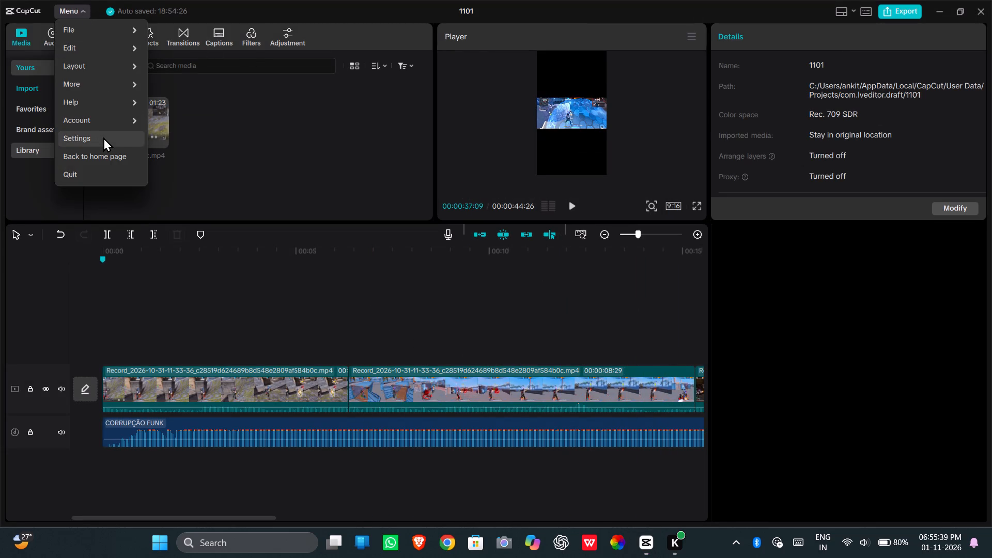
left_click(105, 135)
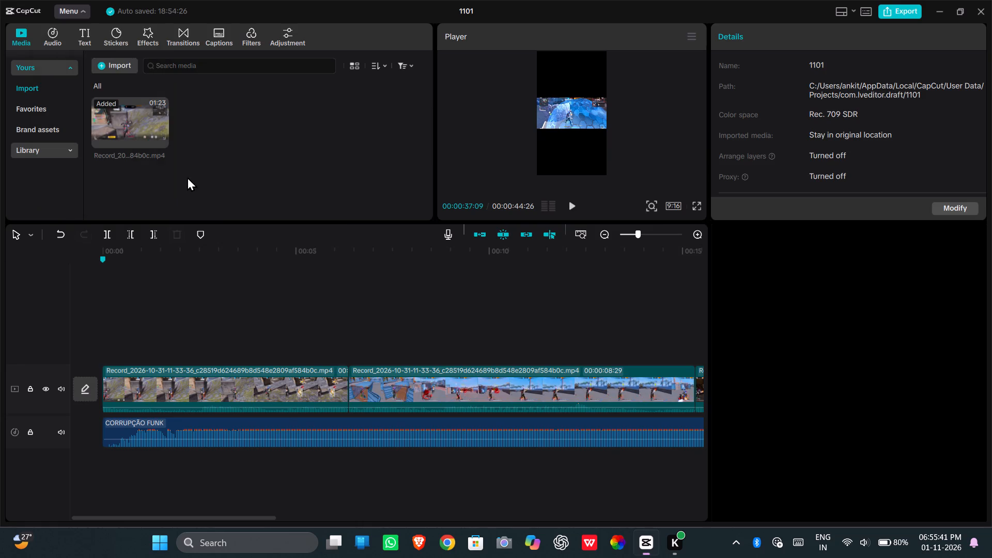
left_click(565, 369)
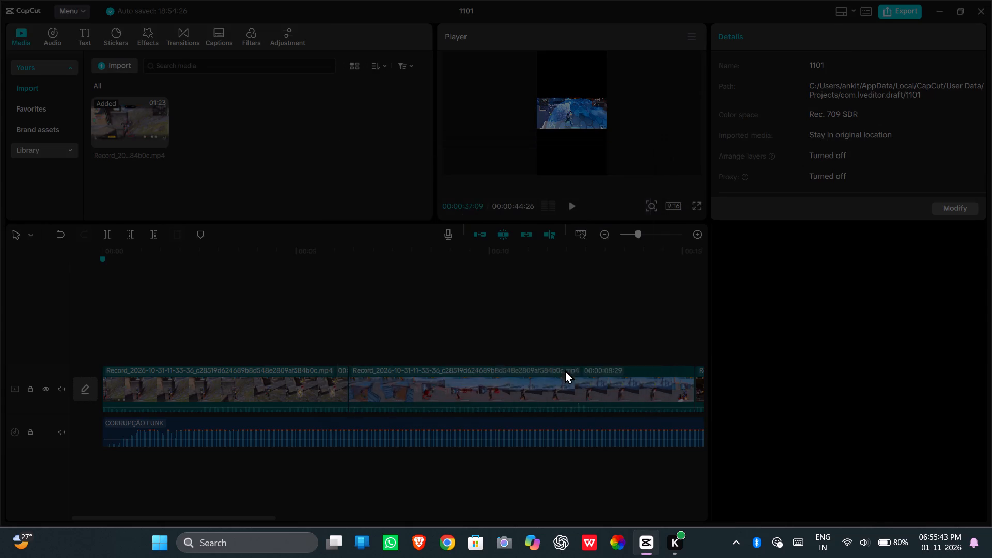
Preview the imported songs FUNK NA MIRA and Eternxlkz - SLAY! (SLOWED), skipping ahead in the second one.
left_click(54, 34)
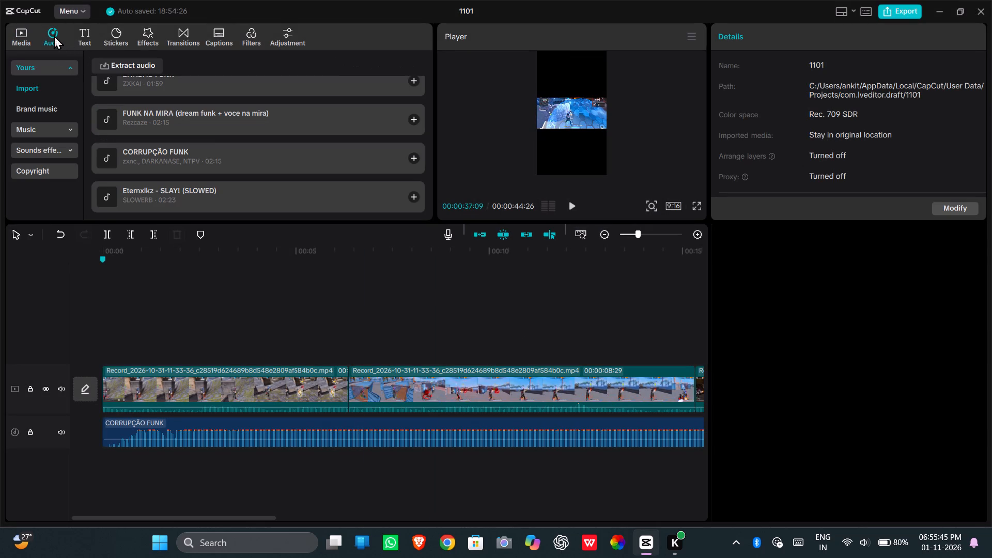
scroll(234, 153, "up", 2)
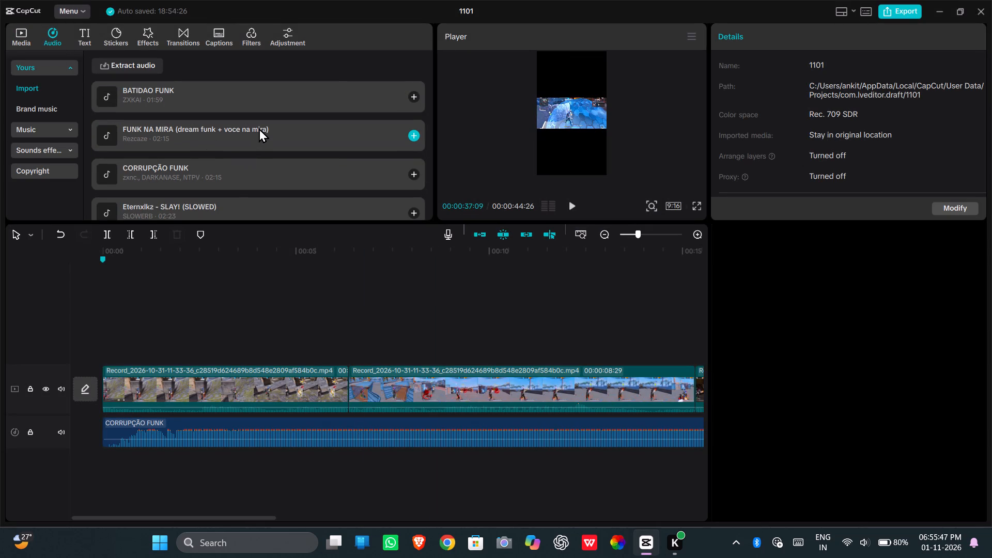
left_click(225, 141)
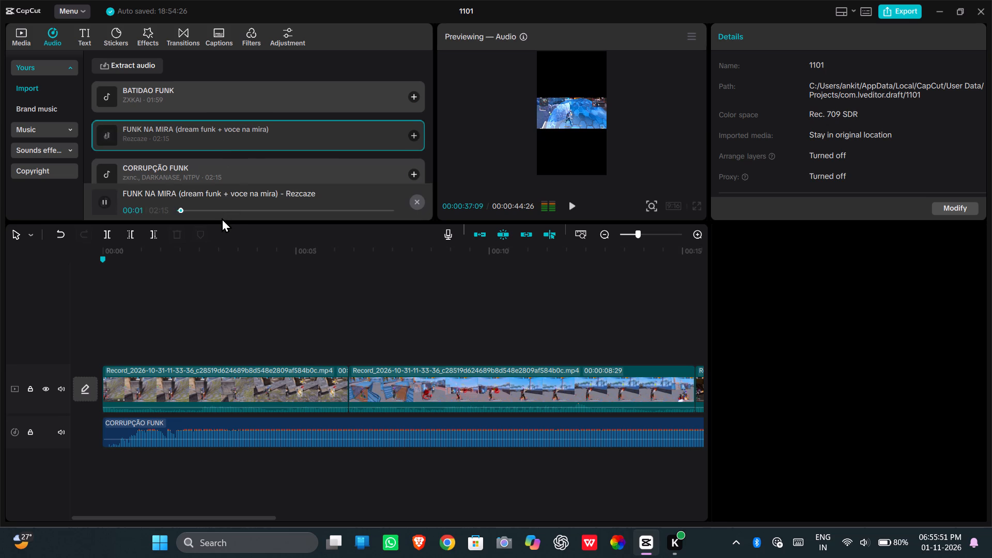
left_click(417, 203)
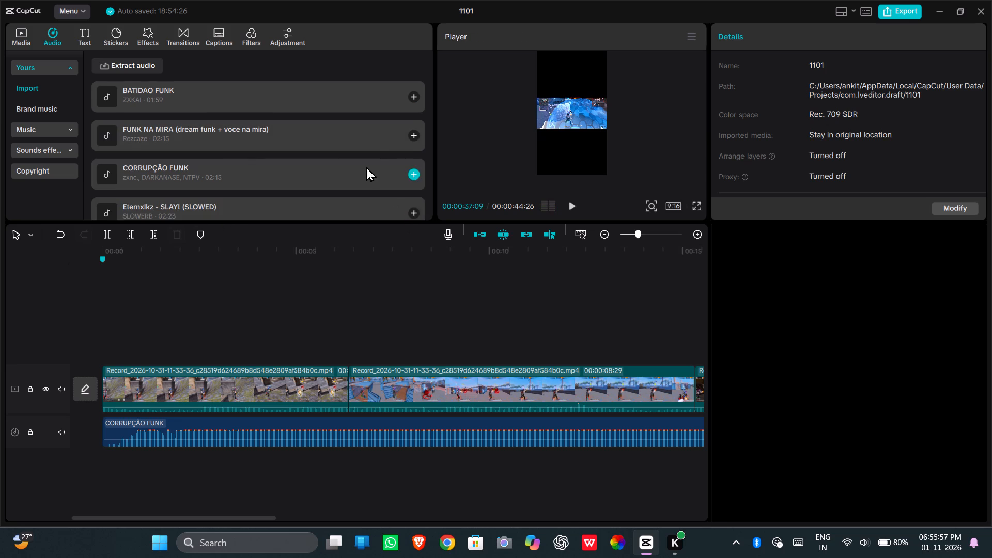
scroll(366, 167, "down", 1)
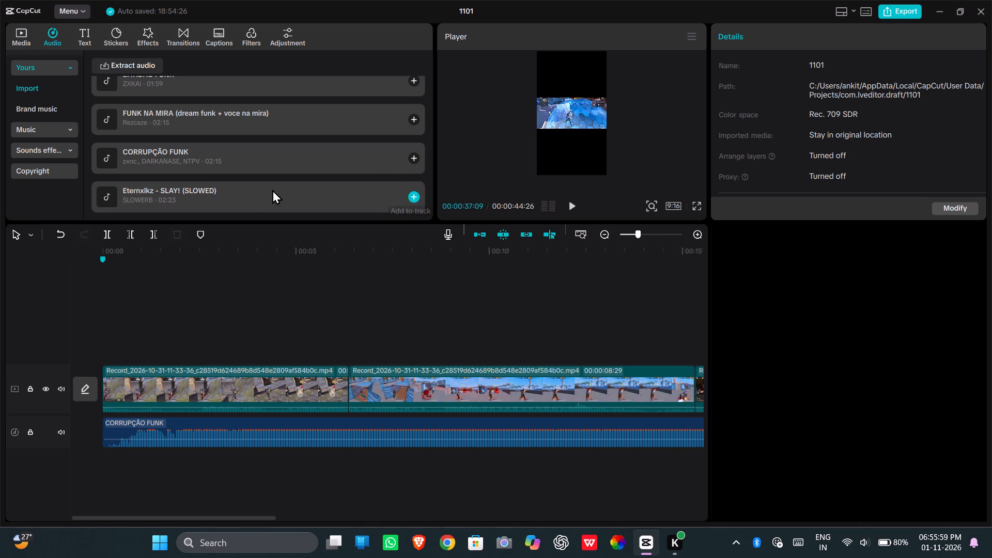
left_click(249, 188)
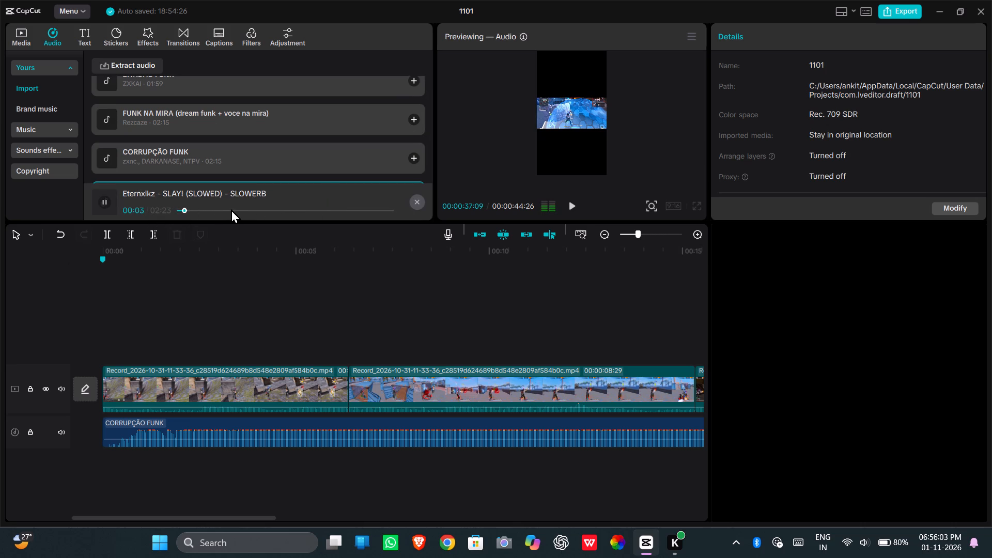
left_click(203, 209)
left_click(102, 200)
scroll(230, 161, "down", 2)
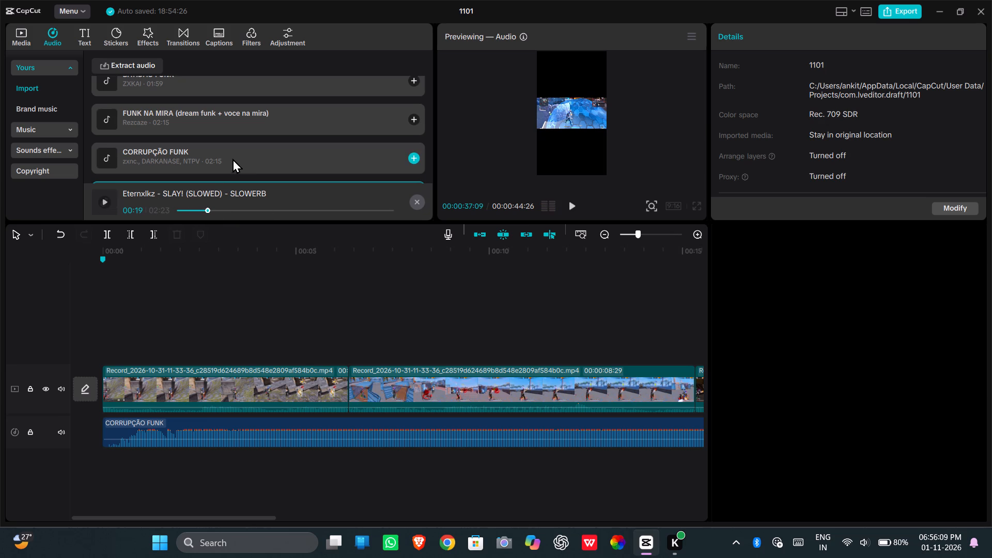
Listen to the imported song CORRUPÇÃO FUNK from near its opening, rewind it to the start and close the preview.
left_click(251, 150)
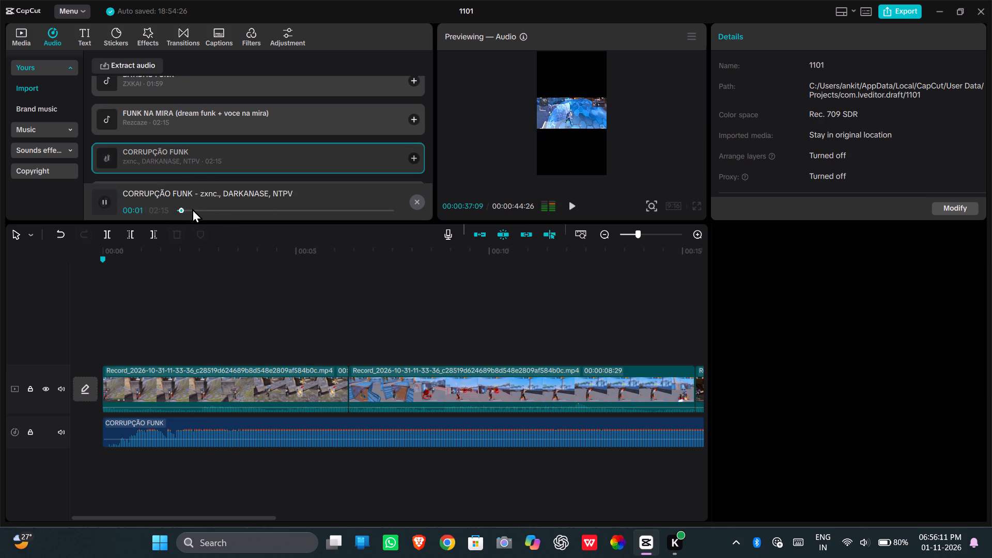
left_click(195, 208)
left_click(106, 199)
left_click_drag(226, 209, 148, 210)
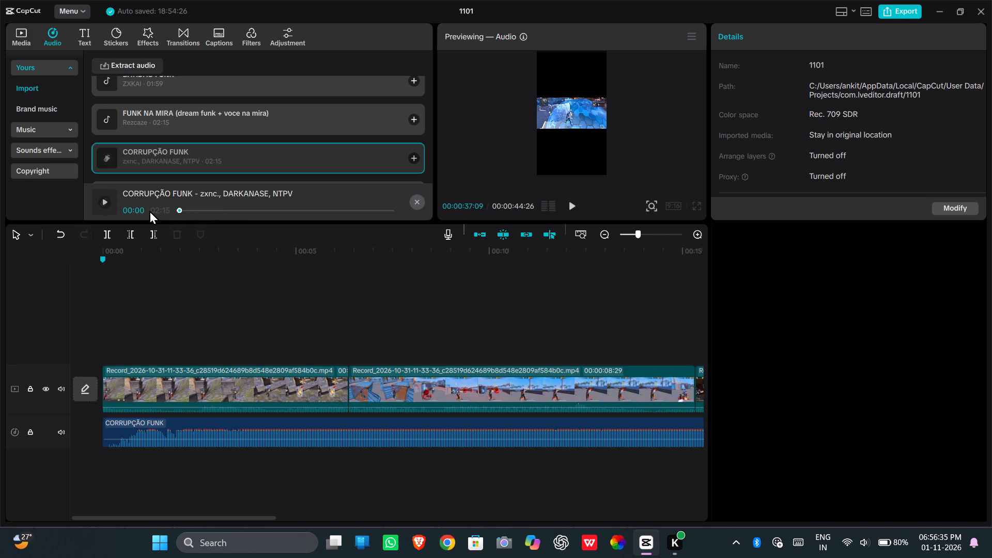
left_click_drag(148, 210, 146, 210)
left_click(415, 202)
Look through the imported songs again and listen to a longer stretch of FUNK NA MIRA.
scroll(225, 162, "up", 2)
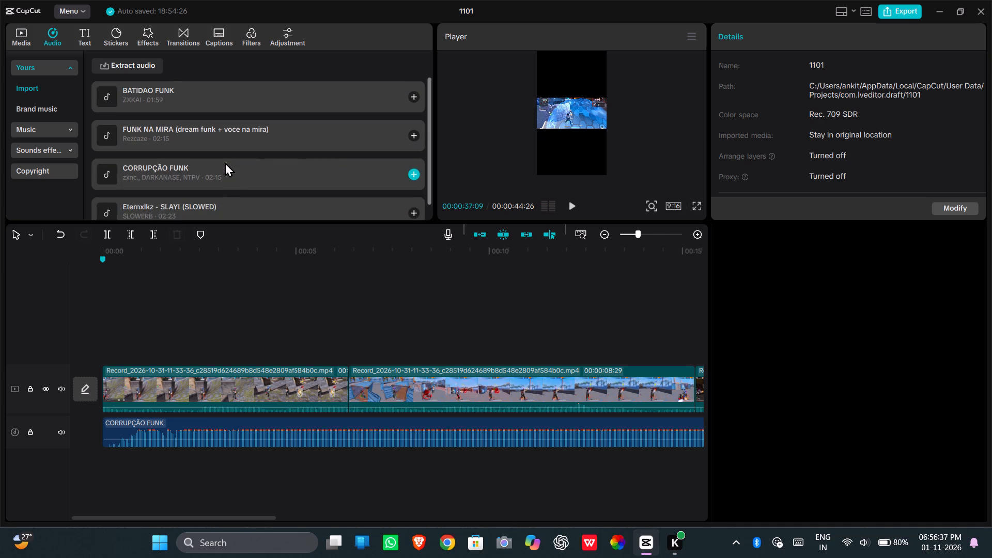
scroll(225, 162, "up", 7)
scroll(225, 162, "down", 4)
scroll(225, 162, "up", 6)
left_click(180, 135)
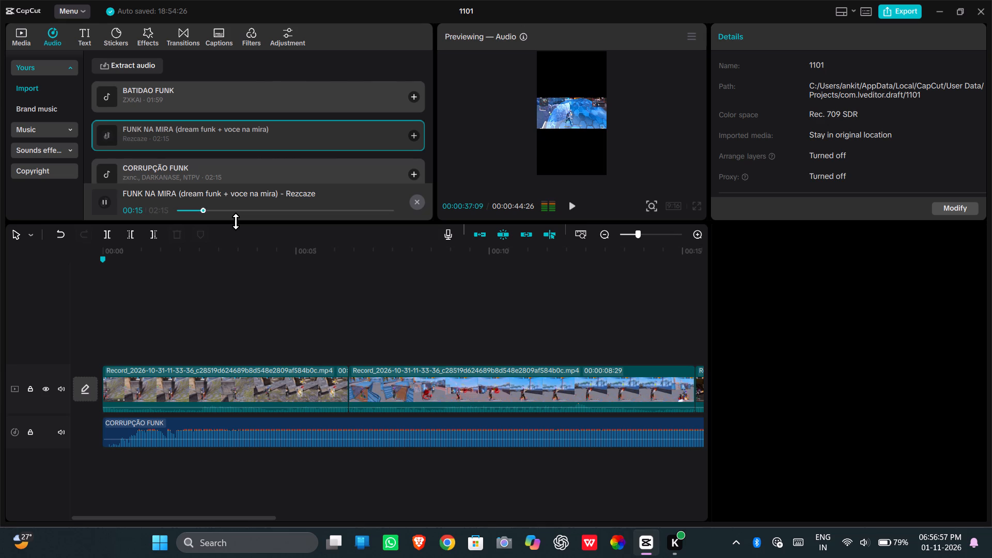
left_click(277, 284)
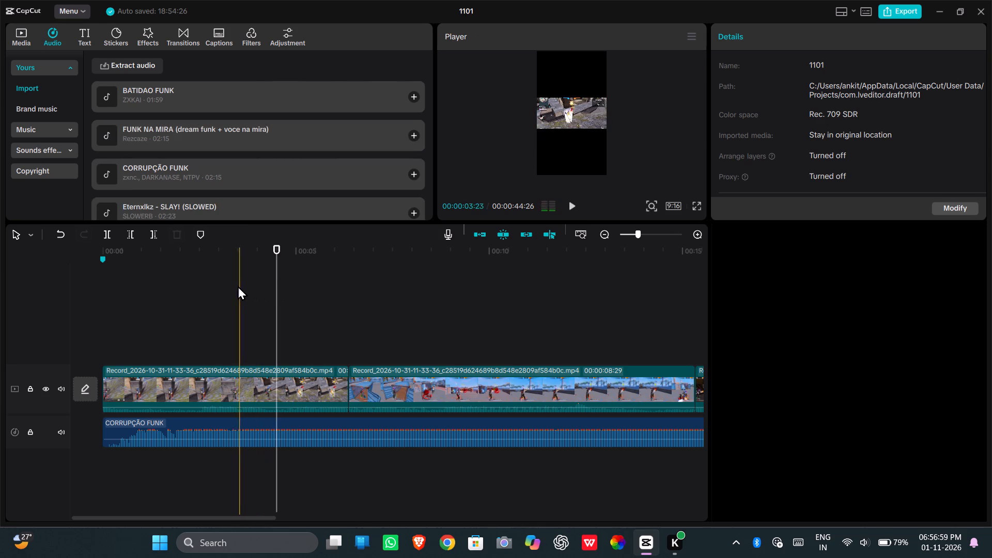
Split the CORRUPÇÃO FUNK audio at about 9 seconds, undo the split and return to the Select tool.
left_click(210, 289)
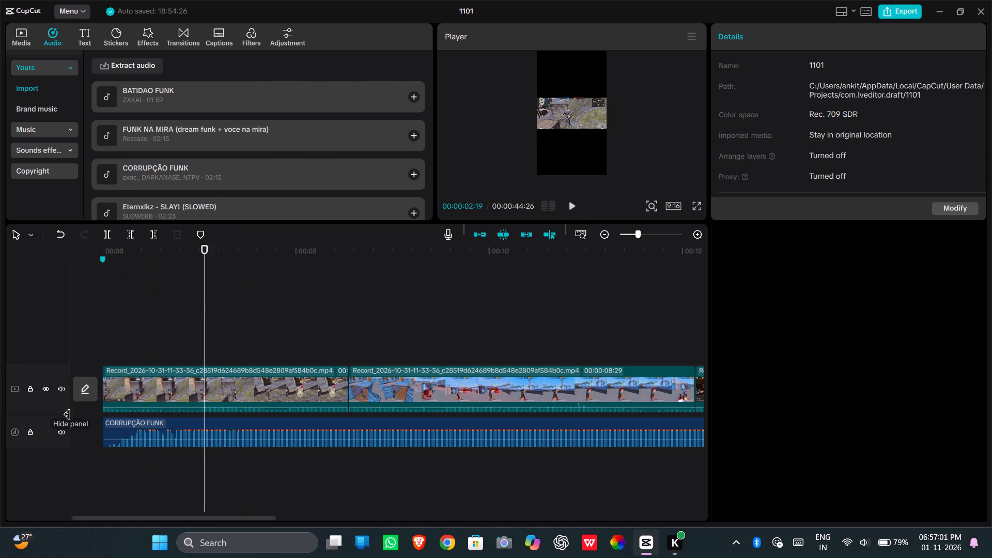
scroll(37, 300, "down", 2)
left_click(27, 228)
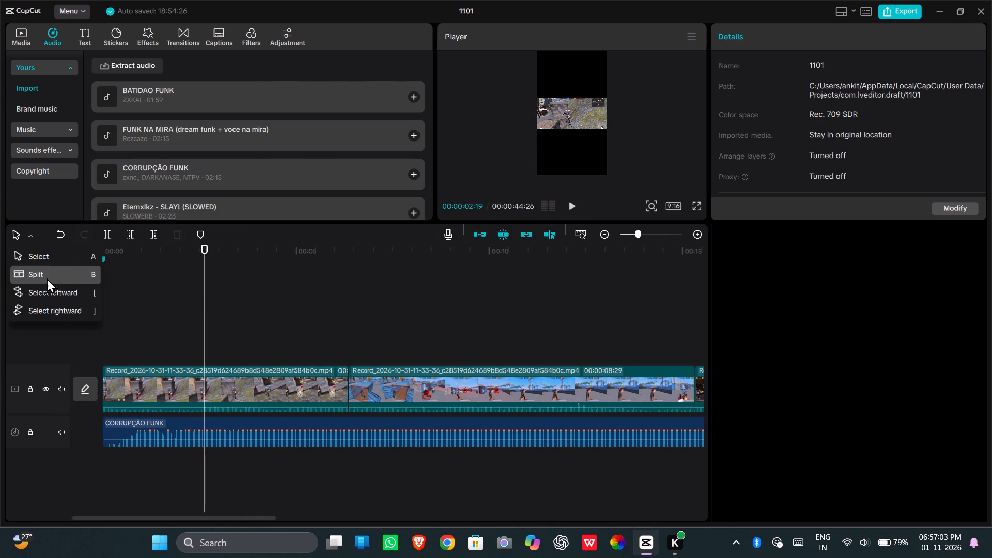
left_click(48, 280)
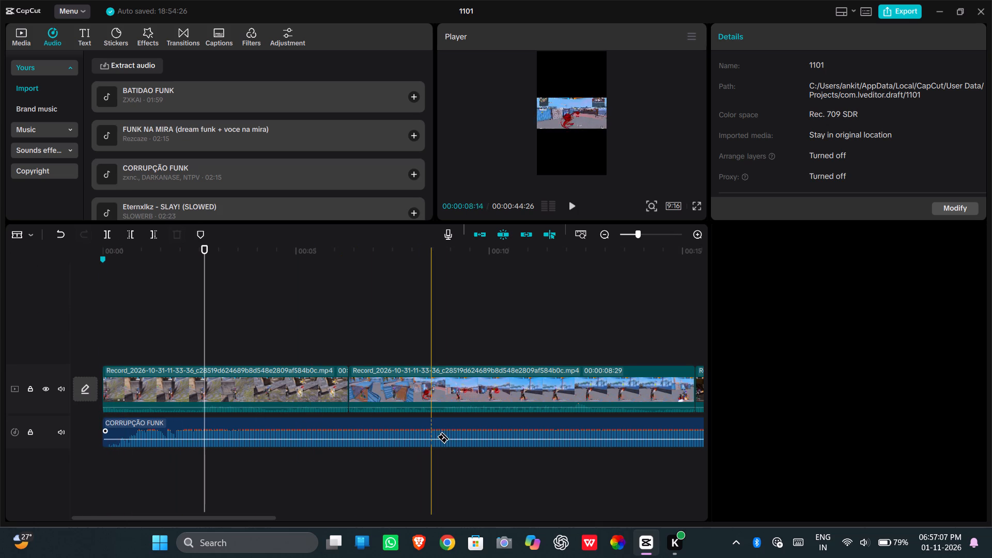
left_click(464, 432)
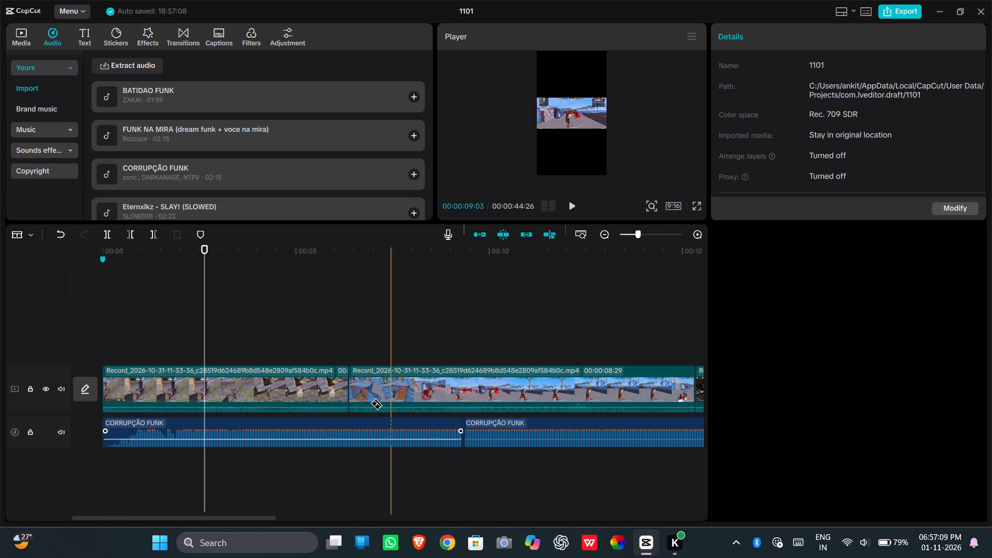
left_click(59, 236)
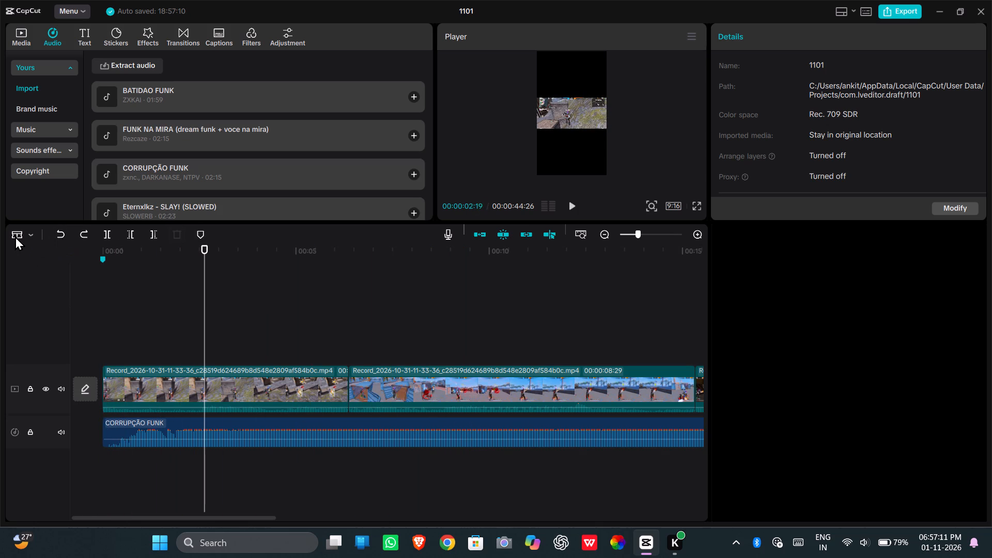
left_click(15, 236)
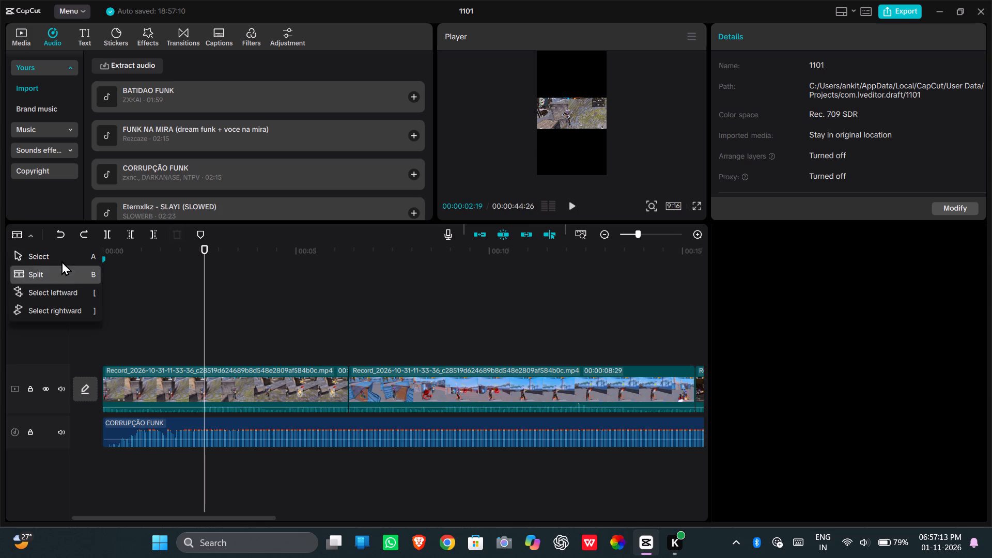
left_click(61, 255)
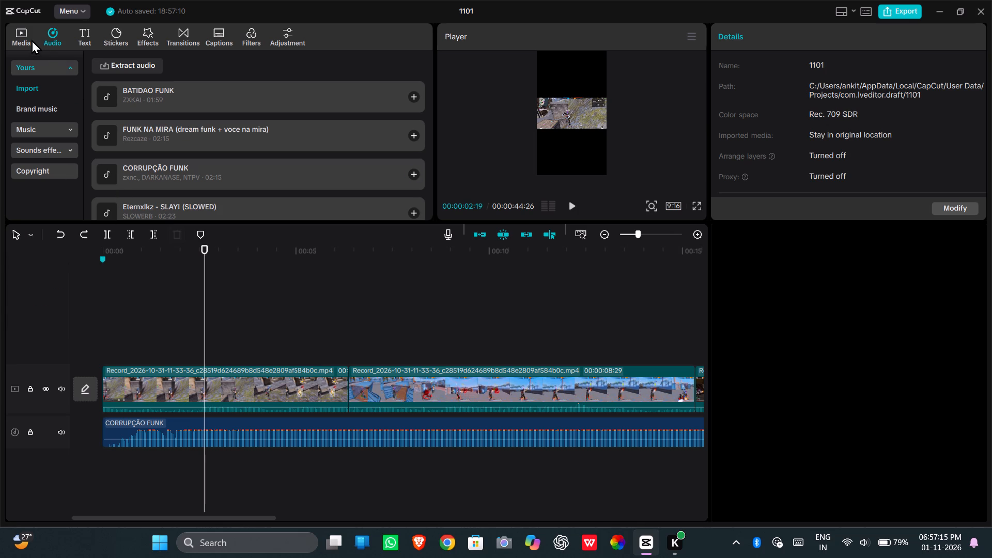
Add the imported gameplay recording again after the last clip, at 00:00:44:26, and briefly play its opening.
left_click(31, 40)
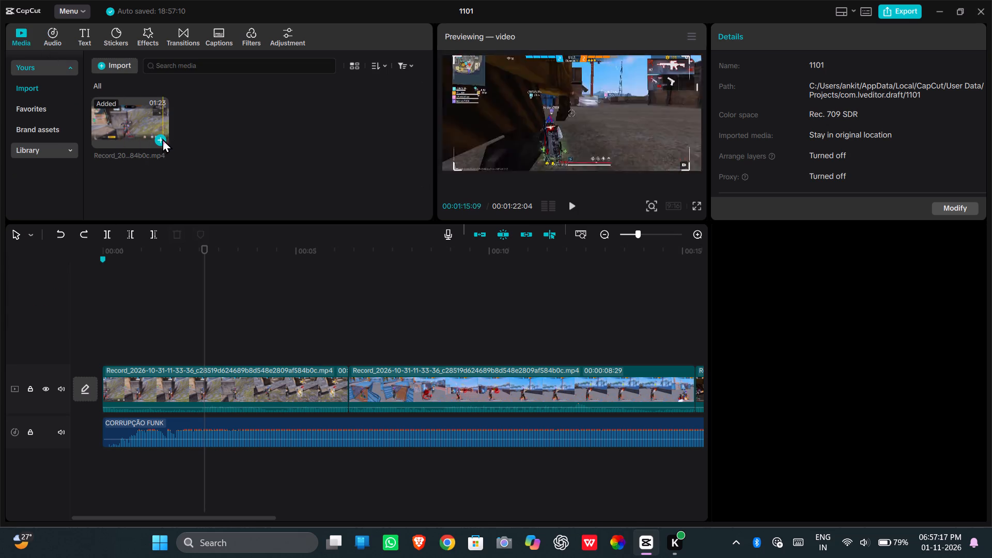
left_click_drag(206, 245, 991, 240)
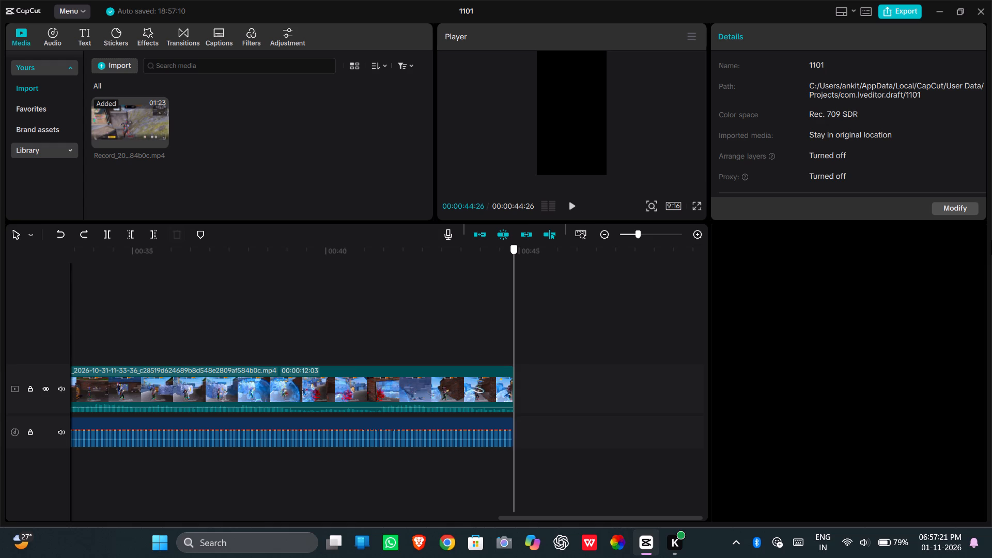
left_click_drag(991, 240, 909, 241)
left_click(164, 139)
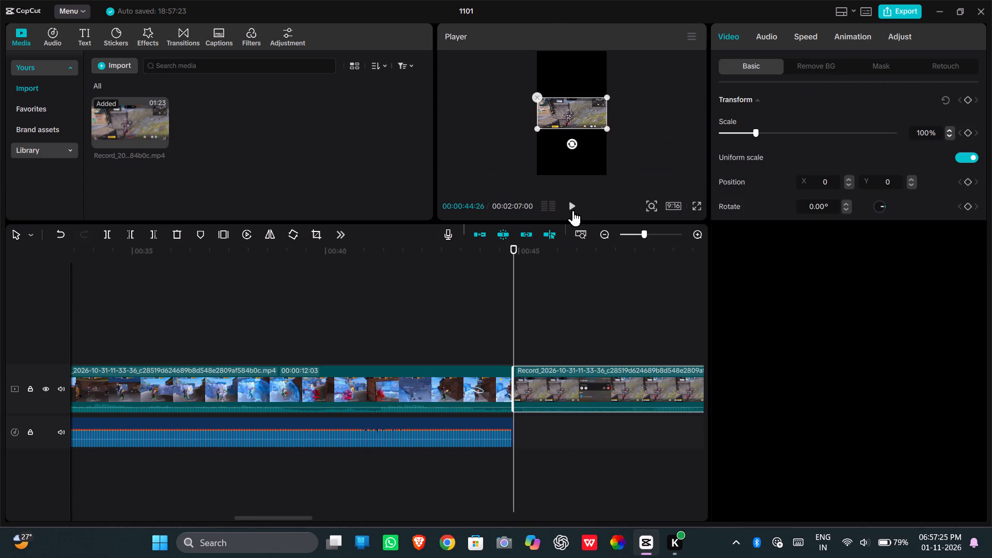
left_click(573, 207)
left_click(575, 331)
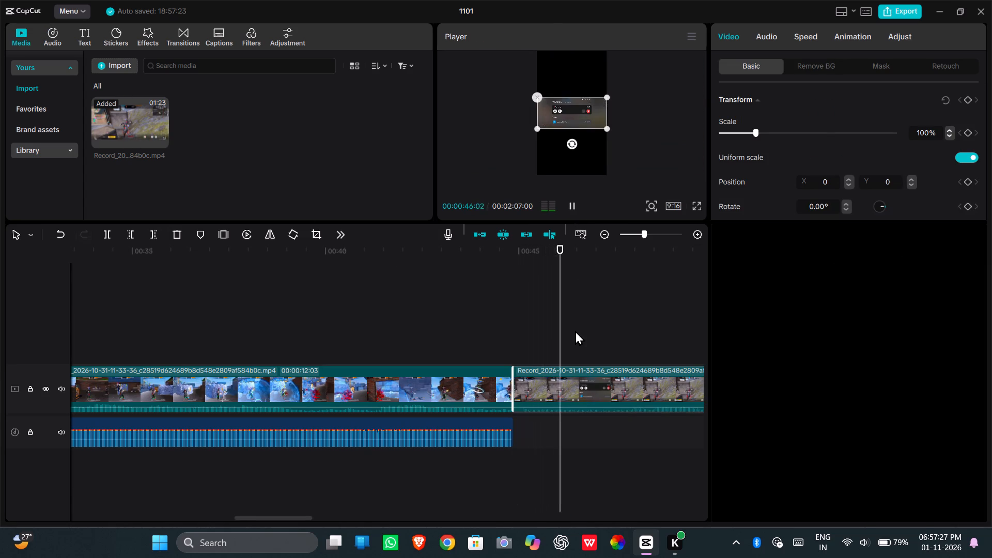
Extend the end of the CORRUPÇÃO FUNK audio to the end of the added recording at 00:02:07:00.
left_click_drag(514, 323, 588, 326)
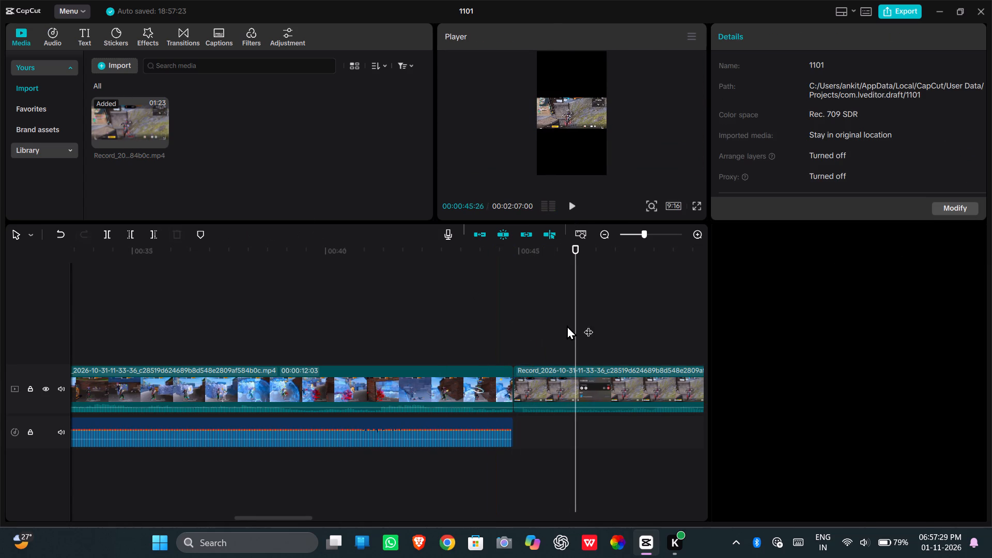
left_click_drag(588, 326, 750, 330)
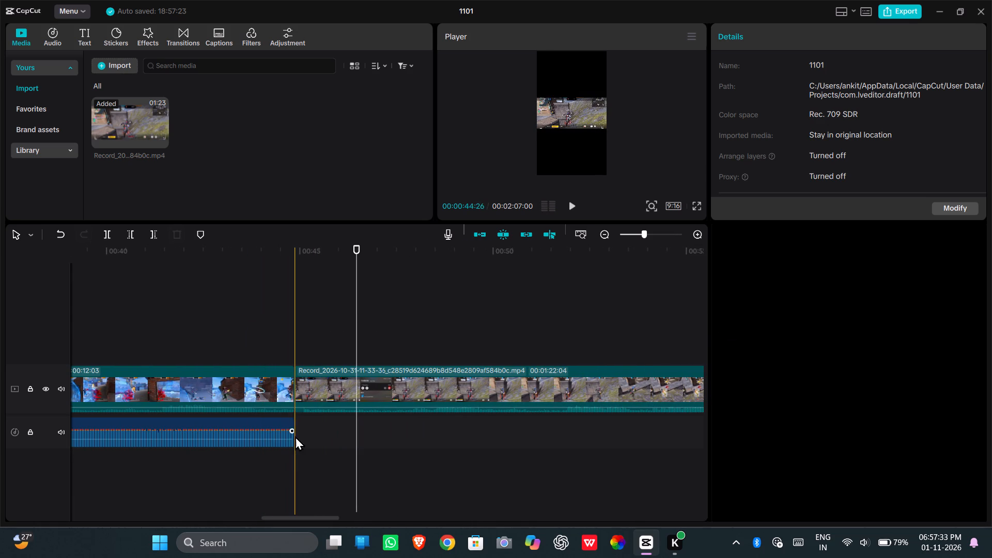
left_click_drag(292, 430, 715, 406)
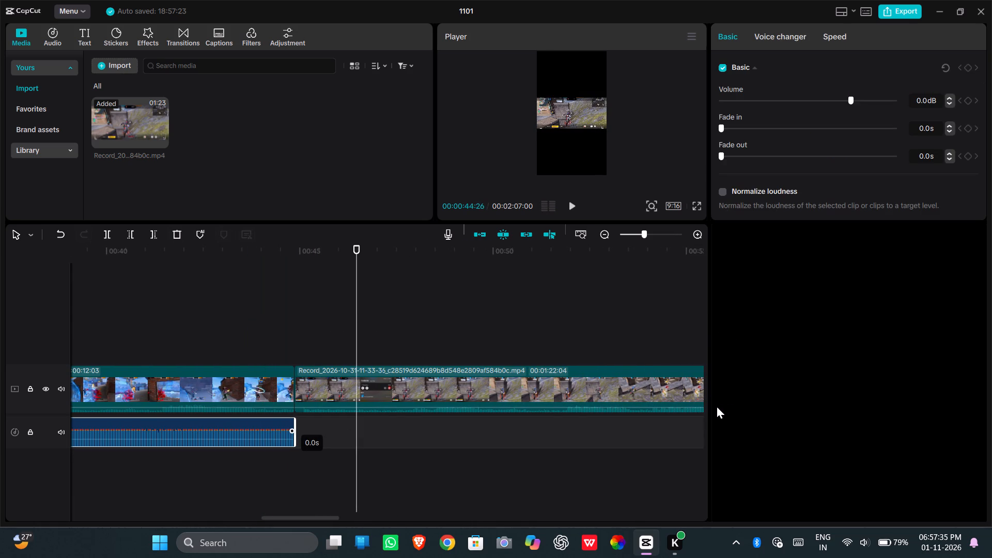
left_click_drag(715, 406, 669, 455)
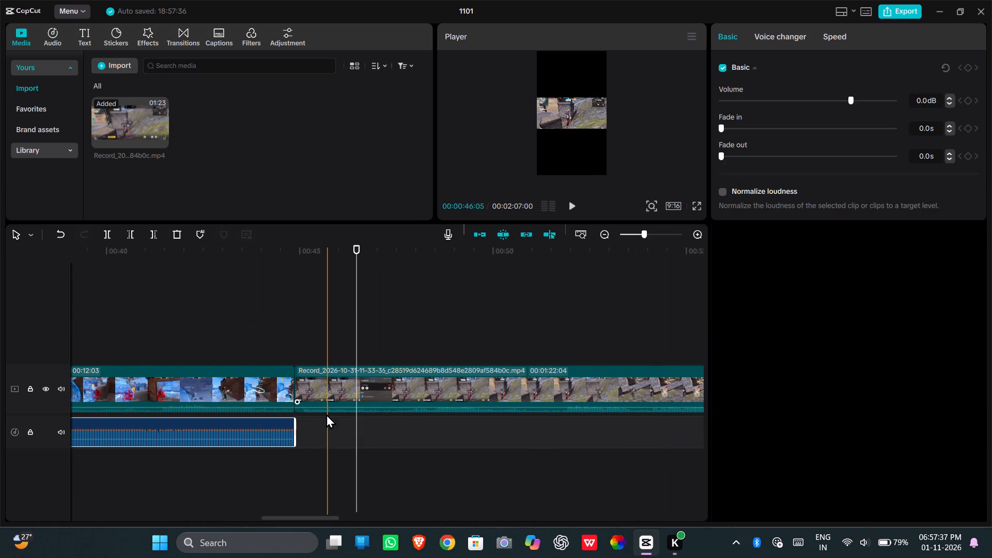
left_click_drag(295, 432, 599, 416)
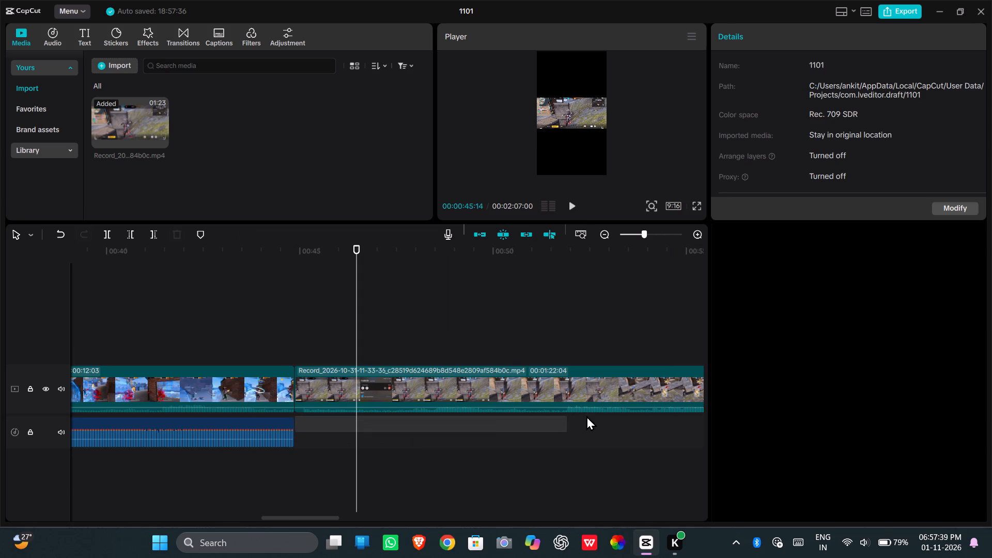
left_click_drag(599, 416, 309, 429)
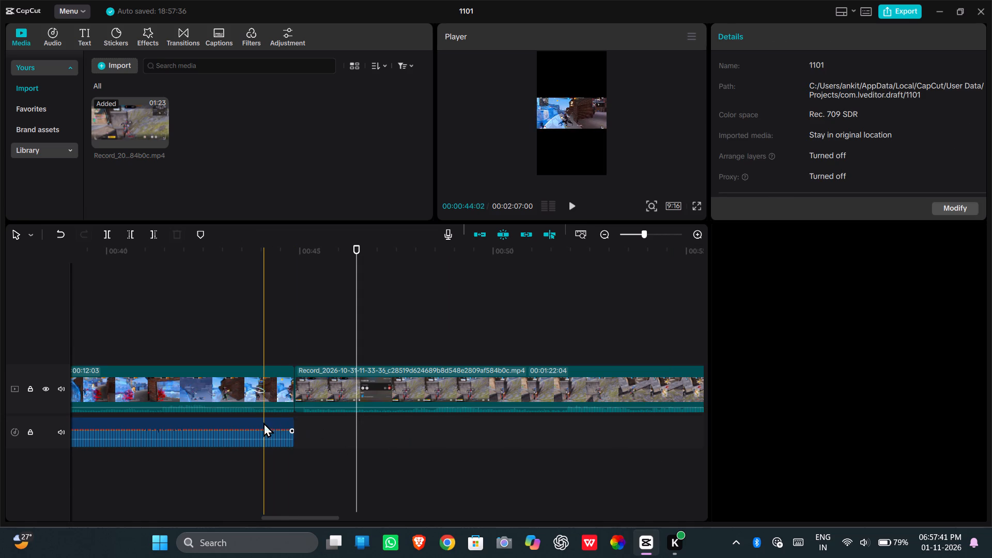
left_click(263, 423)
left_click_drag(296, 431, 456, 434)
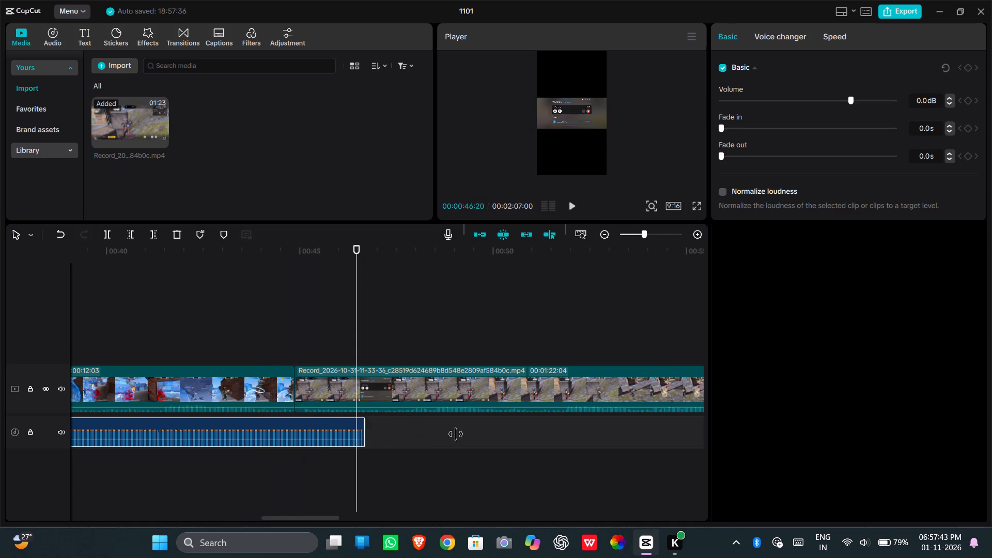
left_click_drag(456, 434, 702, 432)
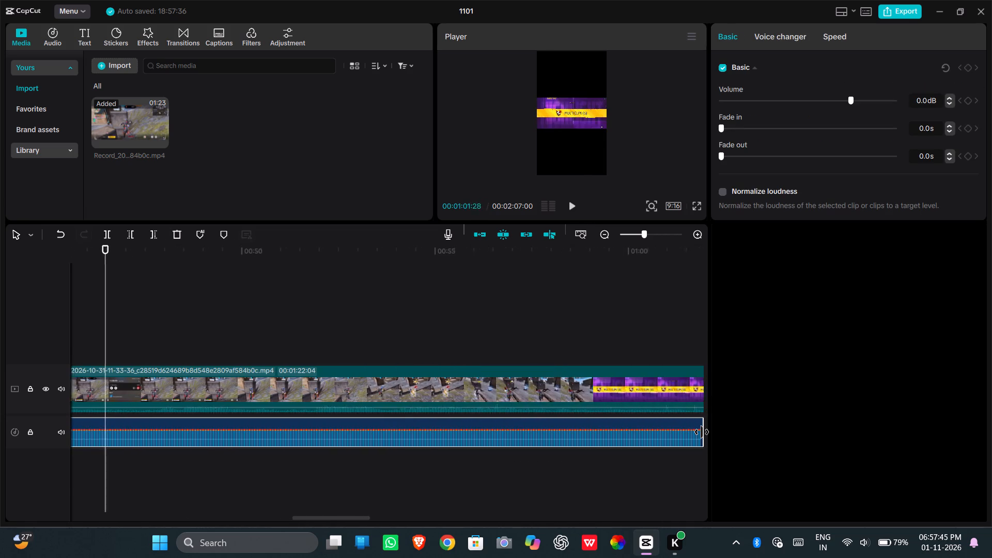
left_click_drag(702, 432, 699, 432)
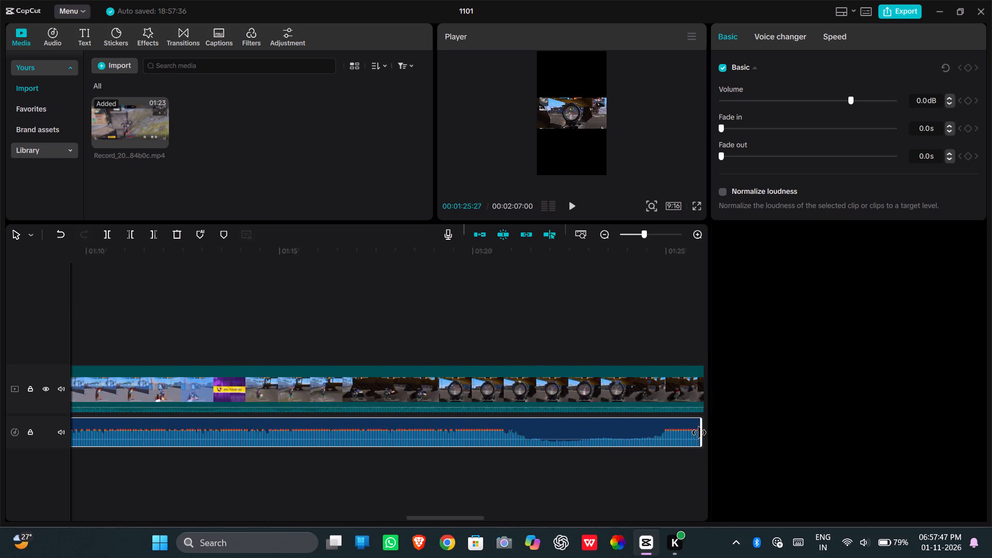
left_click_drag(699, 432, 775, 442)
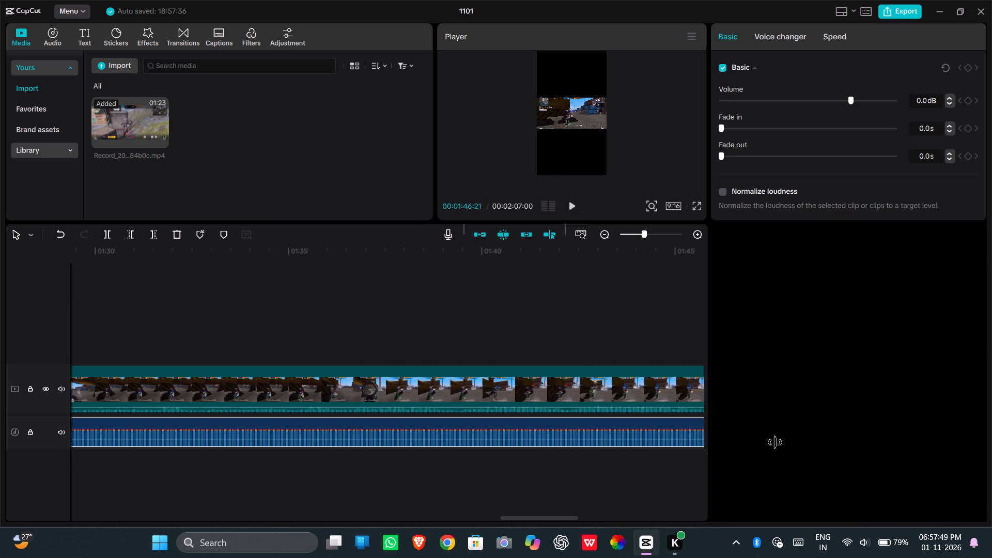
left_click_drag(775, 442, 785, 442)
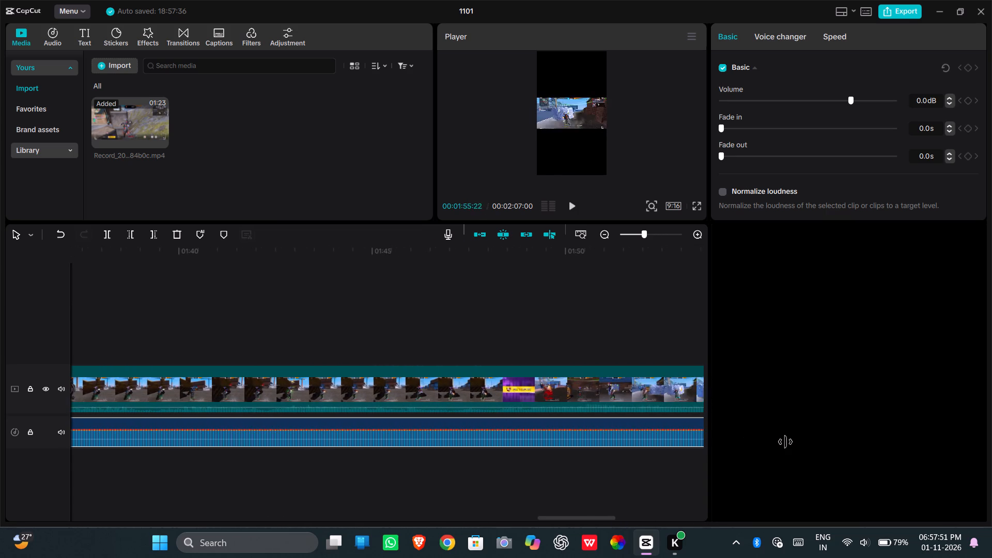
left_click_drag(785, 442, 515, 427)
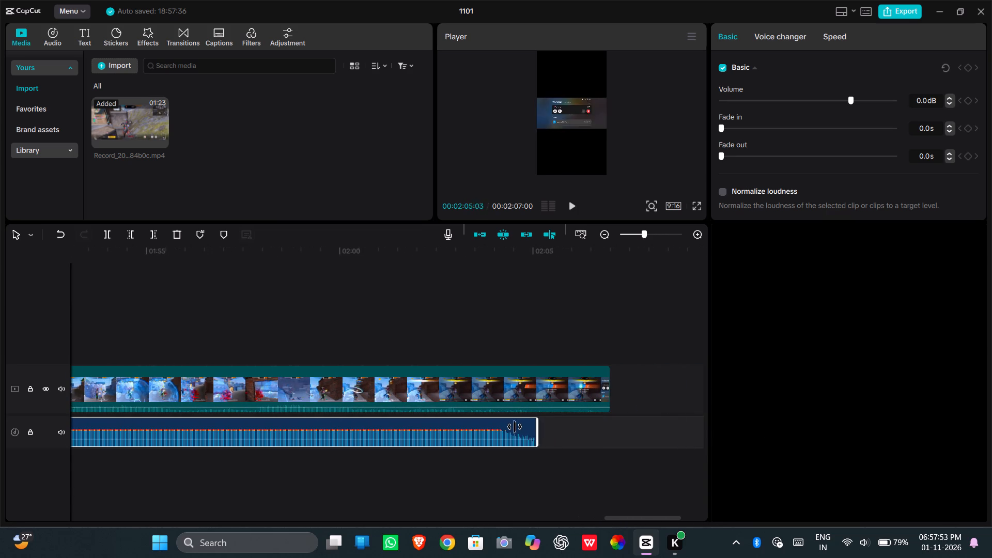
left_click_drag(515, 427, 607, 429)
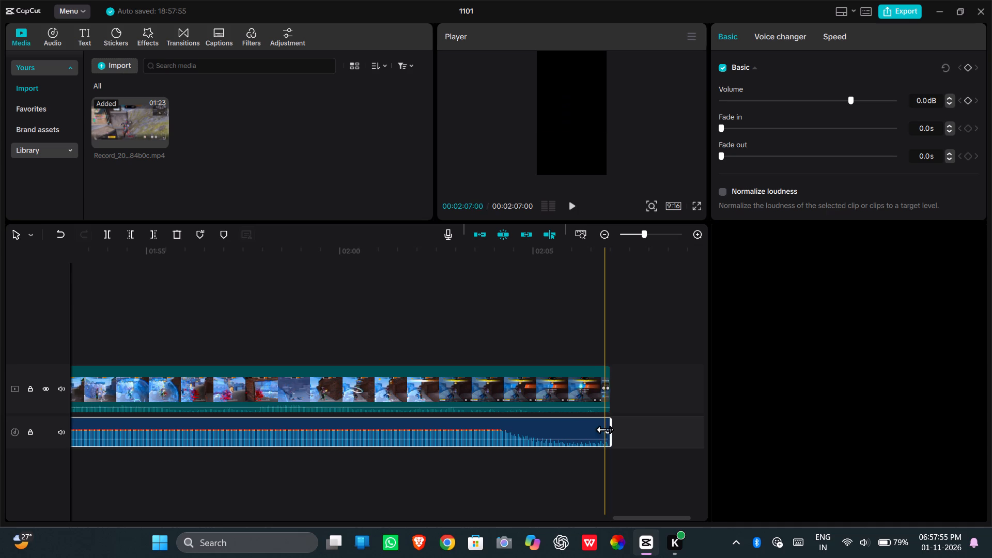
Return to the start of the added recording and skim its opening up to about 00:00:54.
left_click_drag(495, 314, 0, 308)
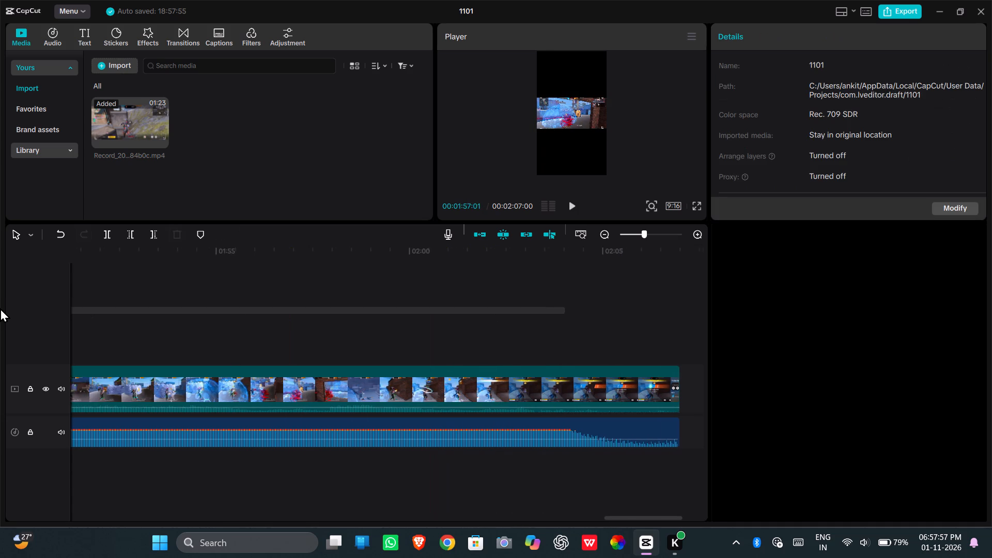
left_click_drag(0, 308, 14, 312)
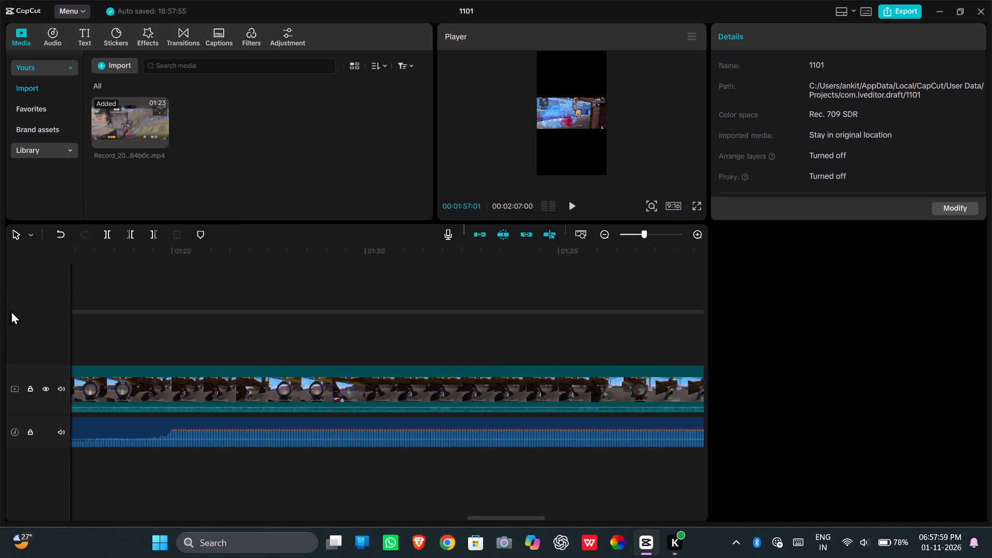
left_click_drag(14, 312, 0, 301)
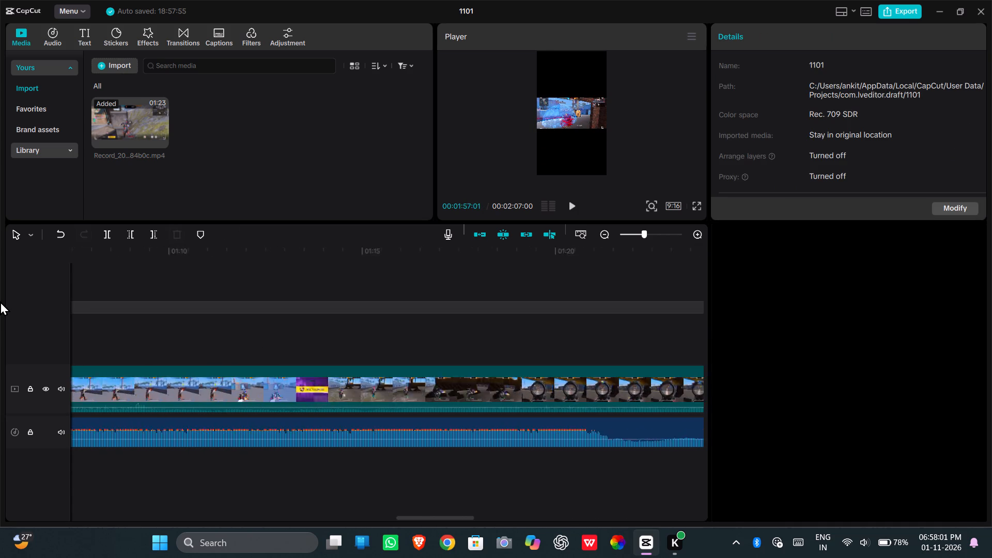
left_click_drag(0, 301, 266, 324)
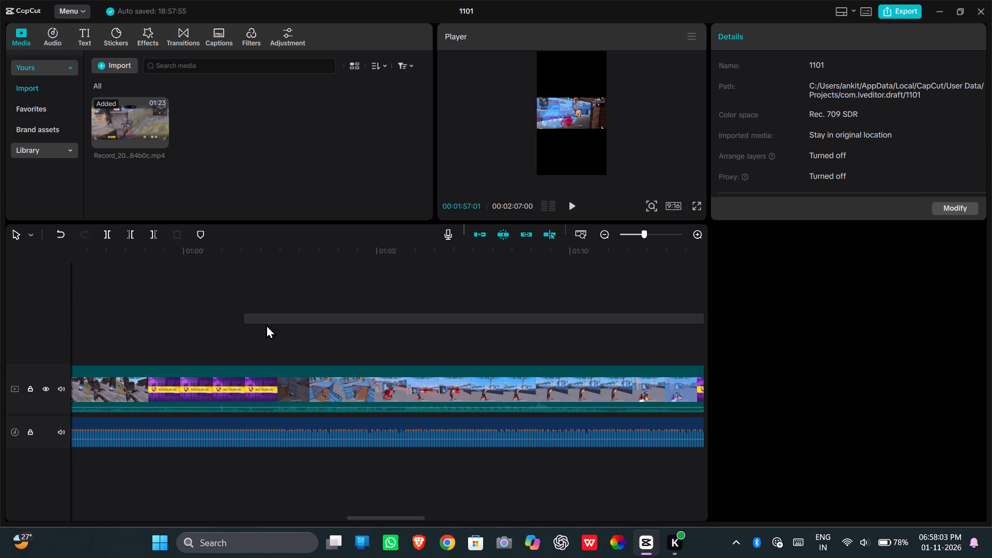
left_click_drag(266, 324, 61, 318)
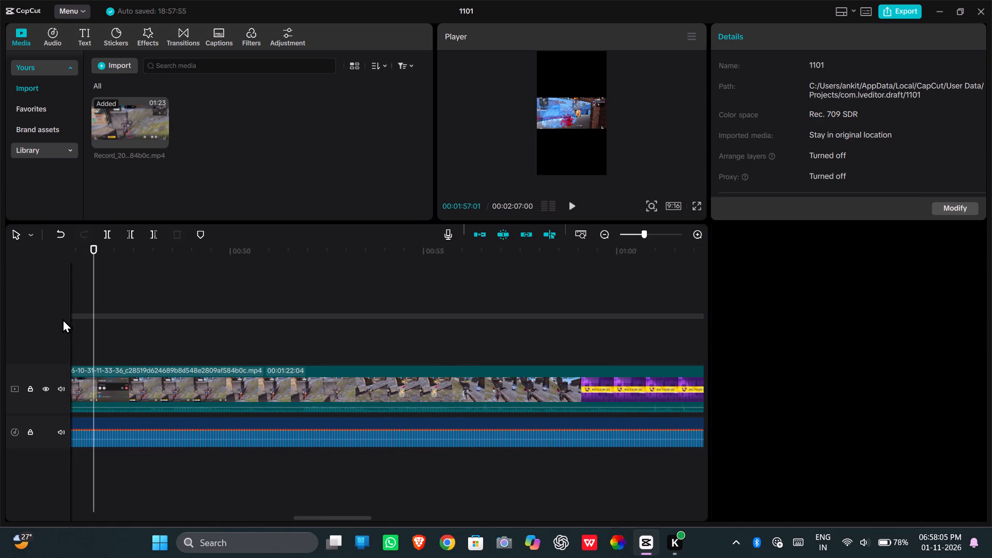
left_click_drag(61, 318, 241, 329)
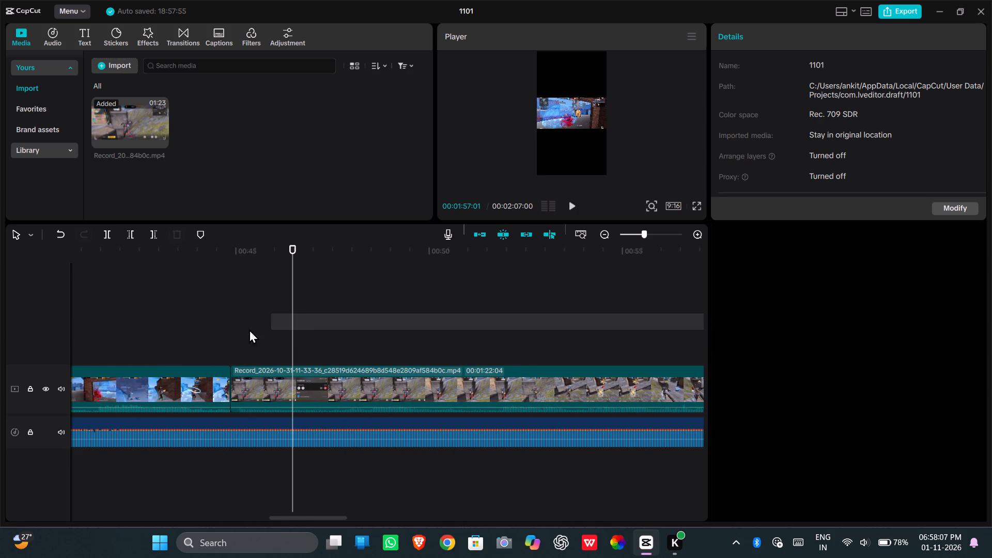
left_click_drag(241, 329, 148, 321)
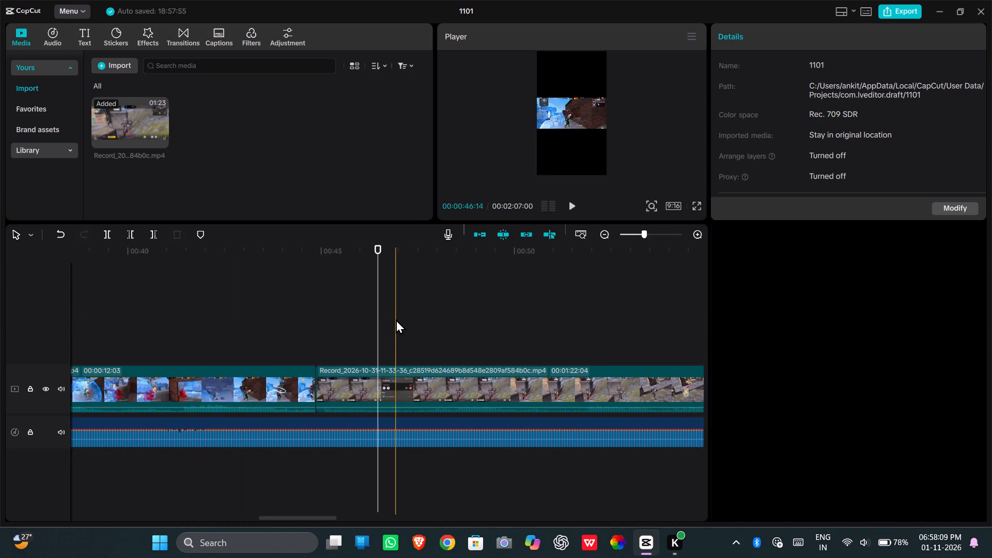
left_click(440, 324)
left_click(328, 311)
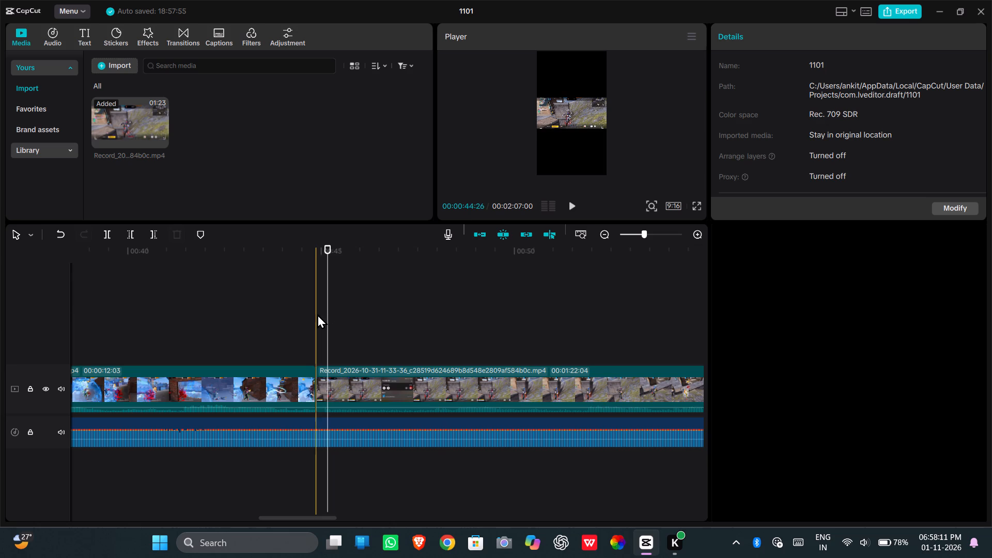
left_click(317, 314)
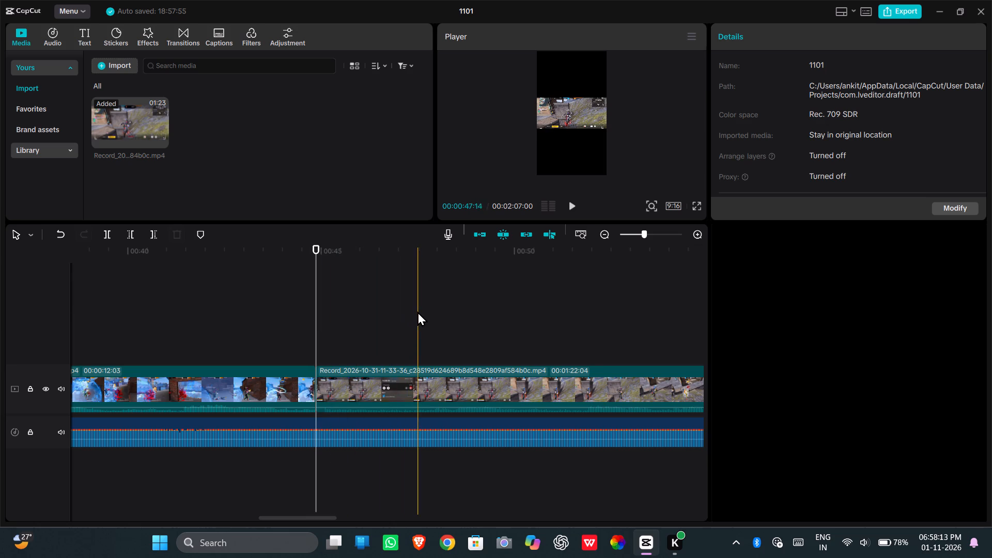
left_click(417, 312)
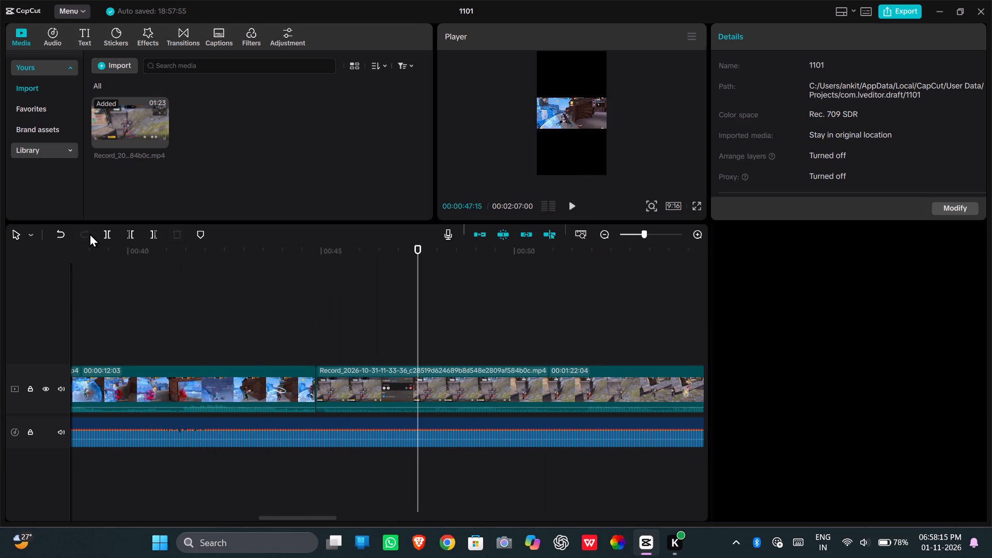
left_click(484, 323)
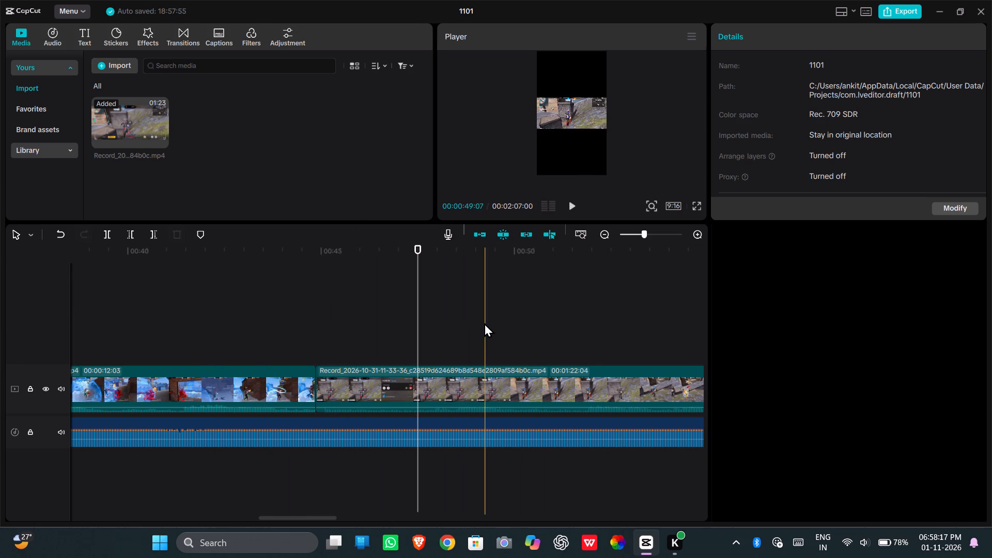
left_click(380, 312)
left_click(499, 330)
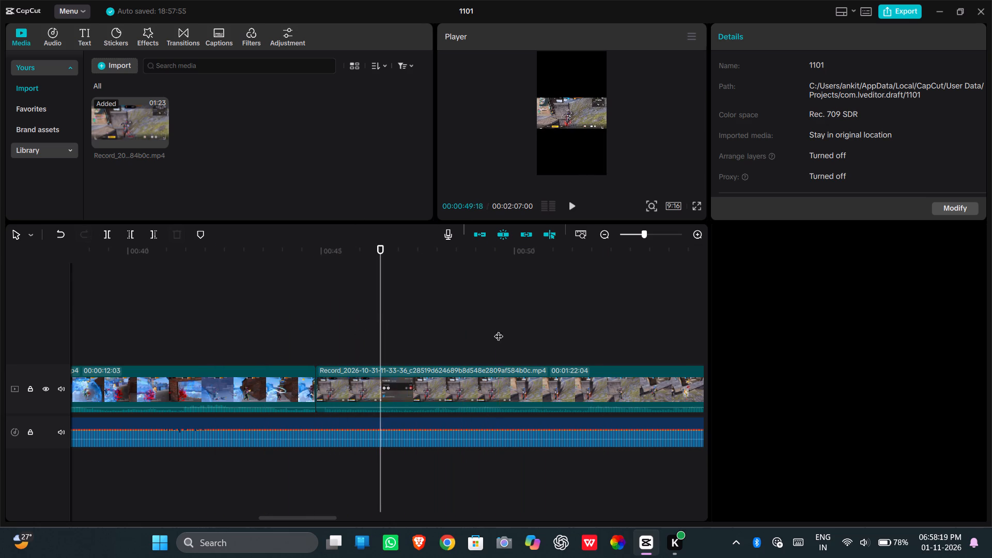
left_click(527, 326)
left_click_drag(508, 315, 602, 320)
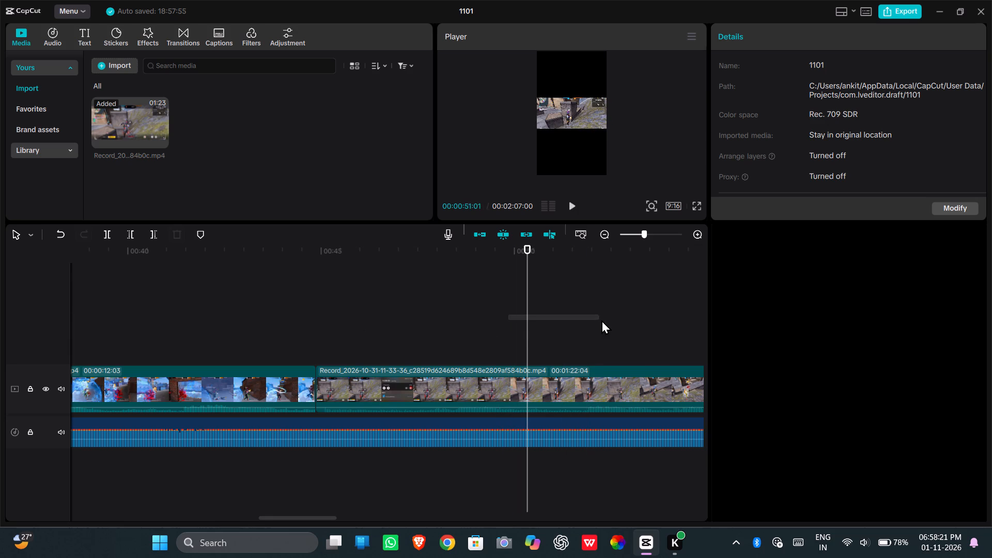
left_click_drag(602, 320, 771, 320)
left_click(581, 329)
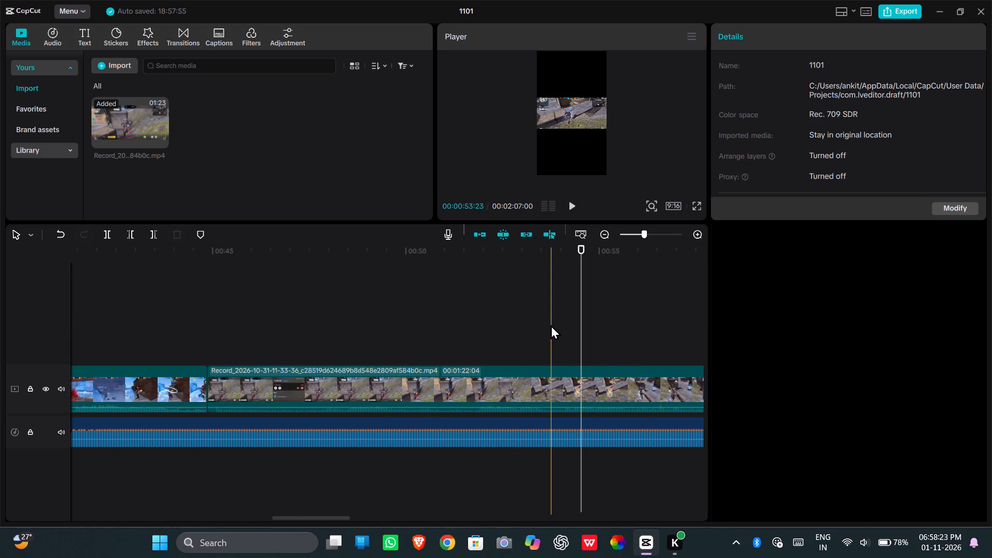
left_click(559, 322)
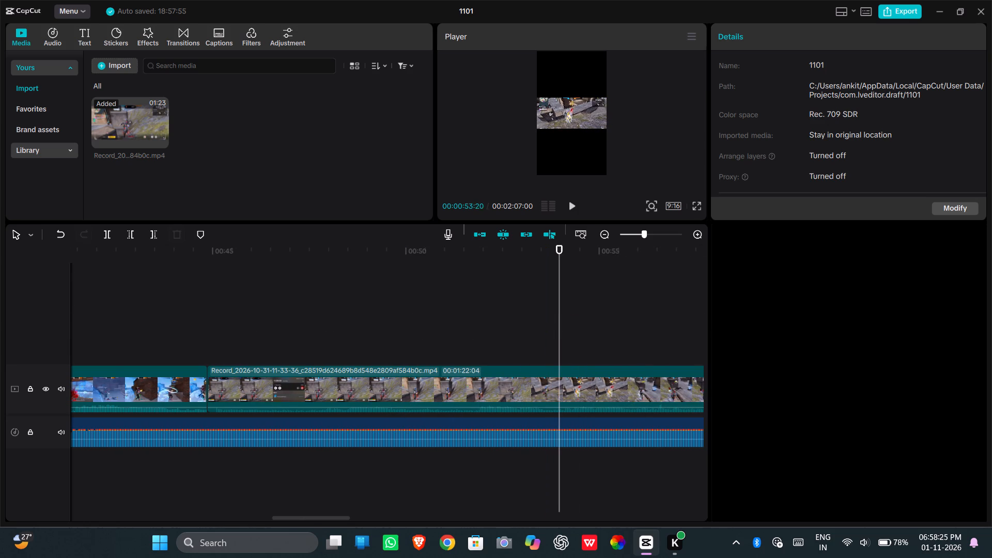
Set the project's aspect ratio to Original.
left_click(670, 206)
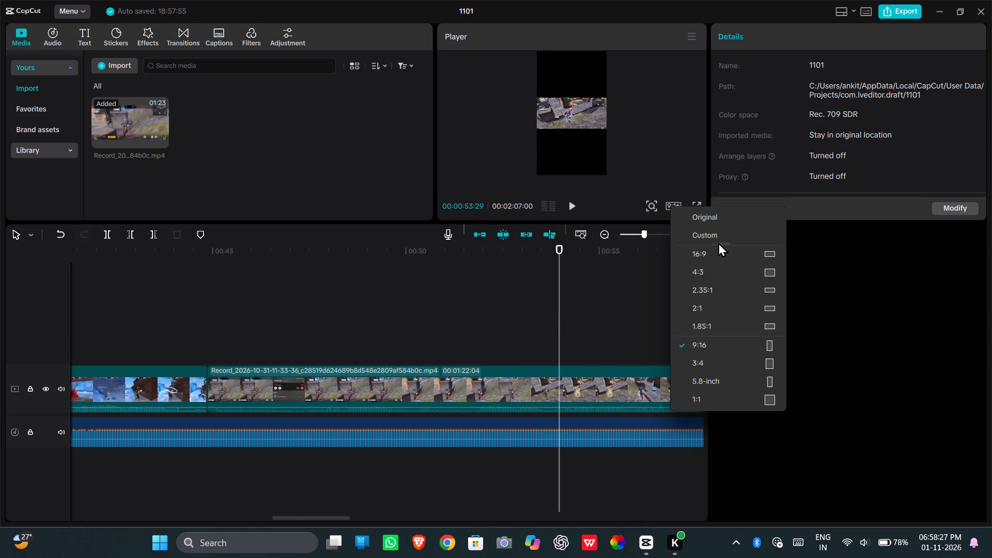
left_click(719, 222)
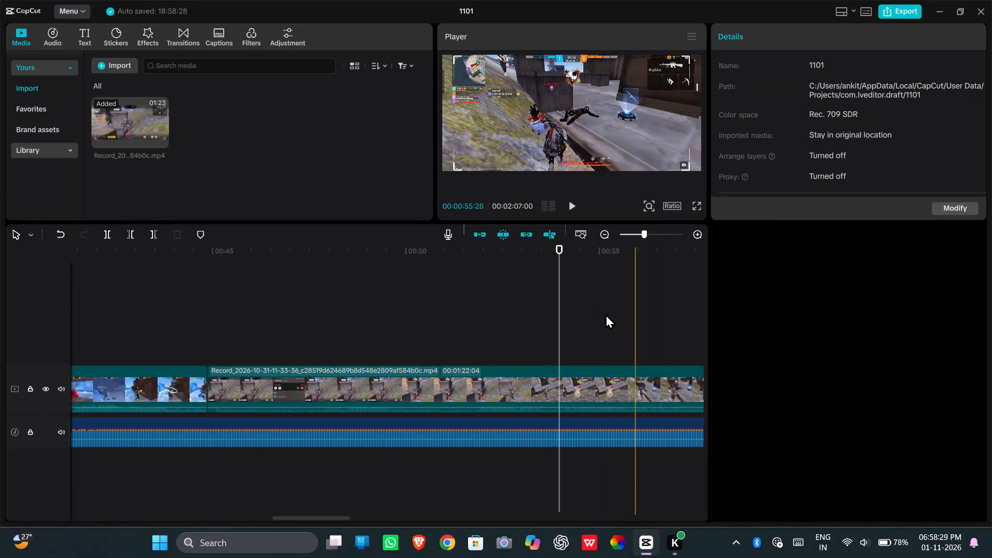
Play and skim the added recording from about 00:00:54 to about 00:01:50 to review its fights.
left_click(576, 209)
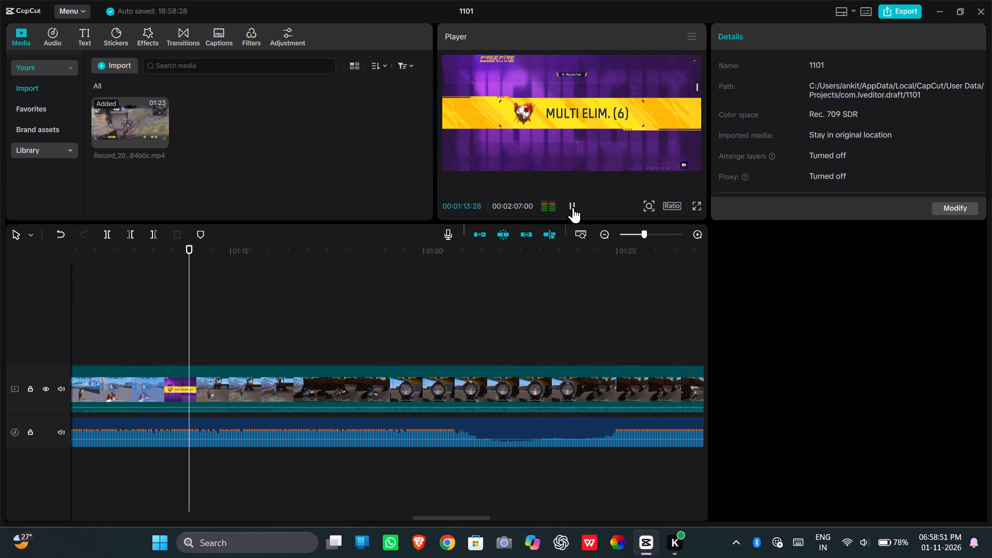
left_click(299, 321)
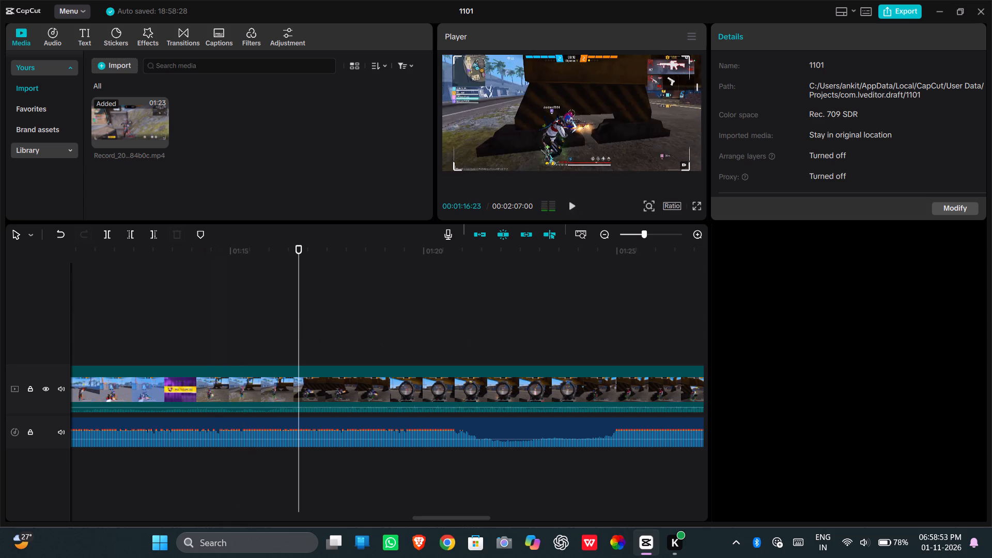
left_click(318, 316)
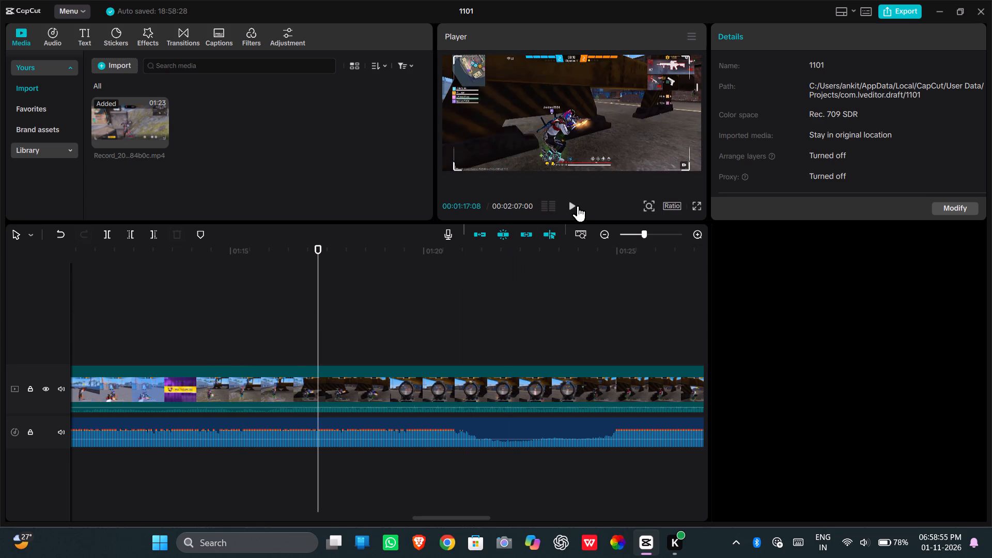
left_click(572, 206)
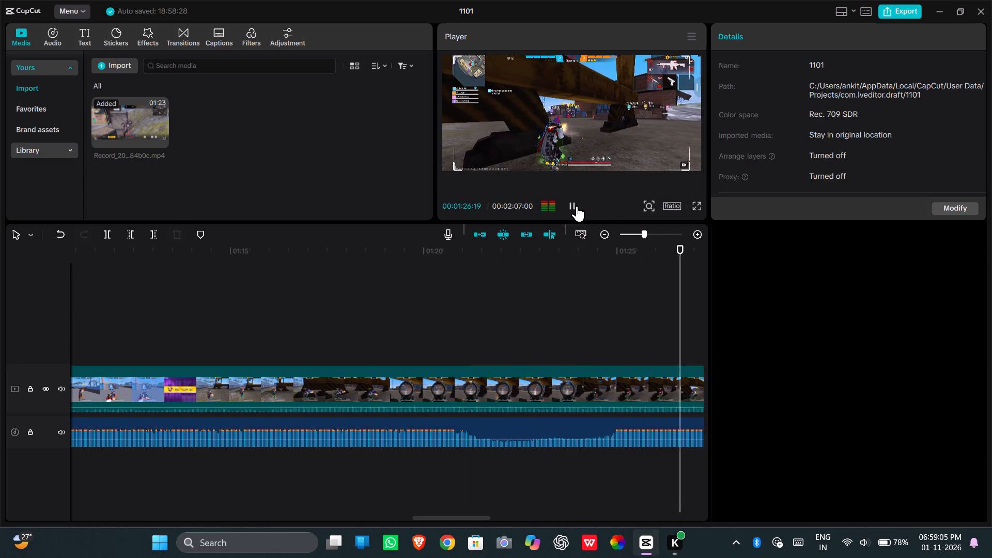
left_click(569, 298)
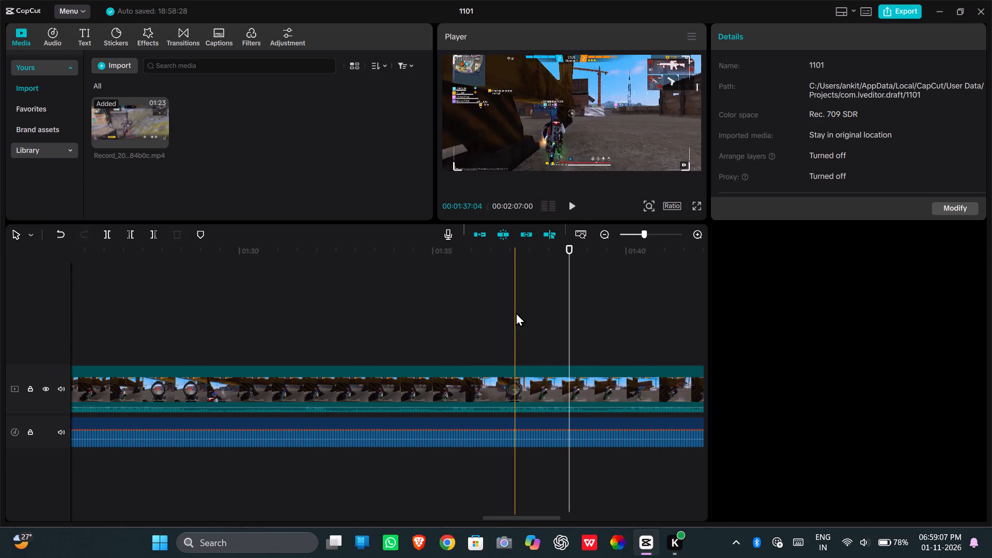
left_click(514, 313)
left_click(461, 320)
left_click(430, 322)
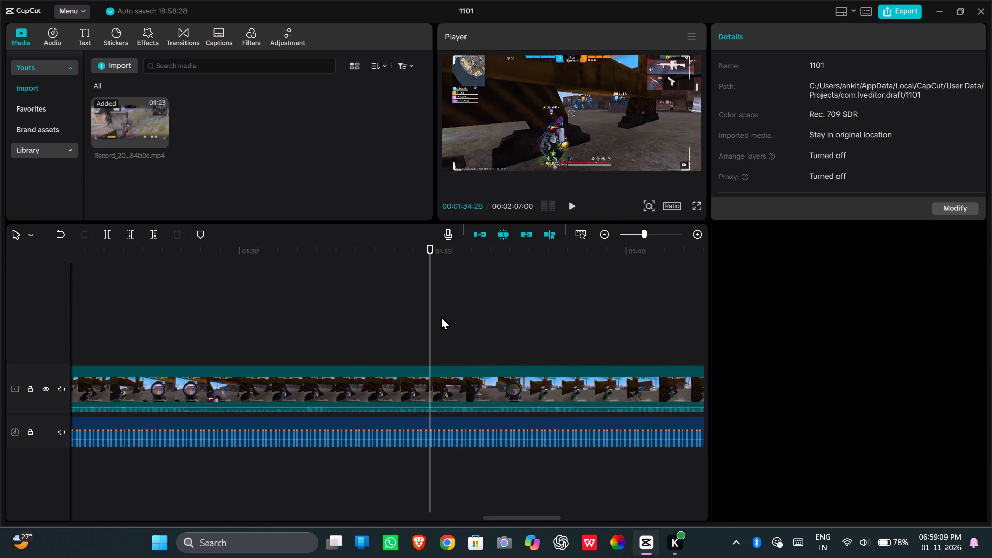
left_click(570, 206)
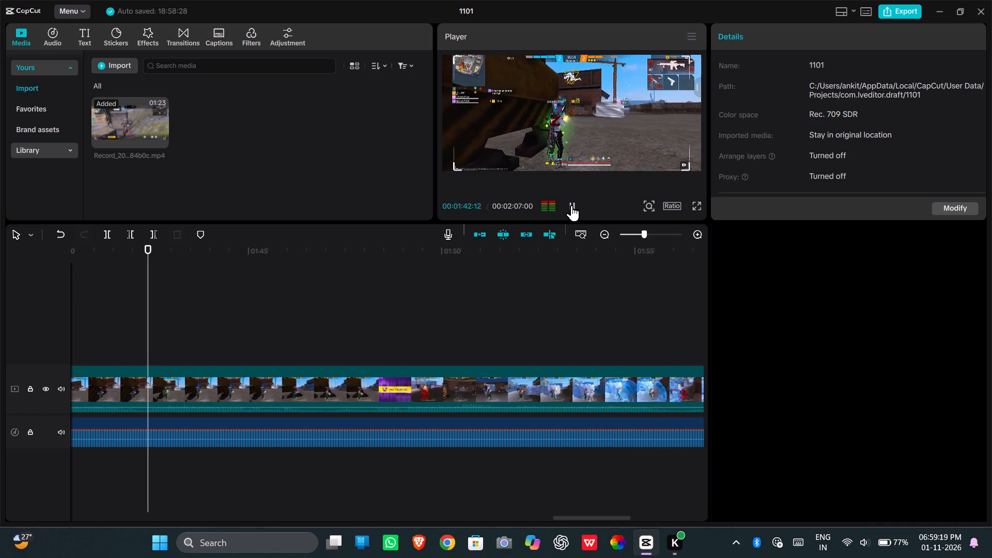
left_click(368, 328)
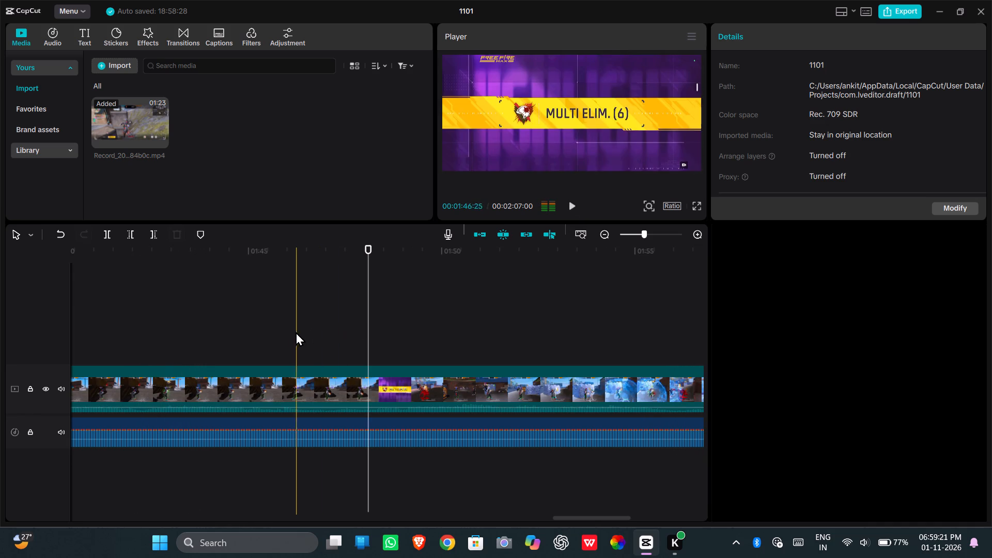
left_click(288, 333)
left_click(262, 335)
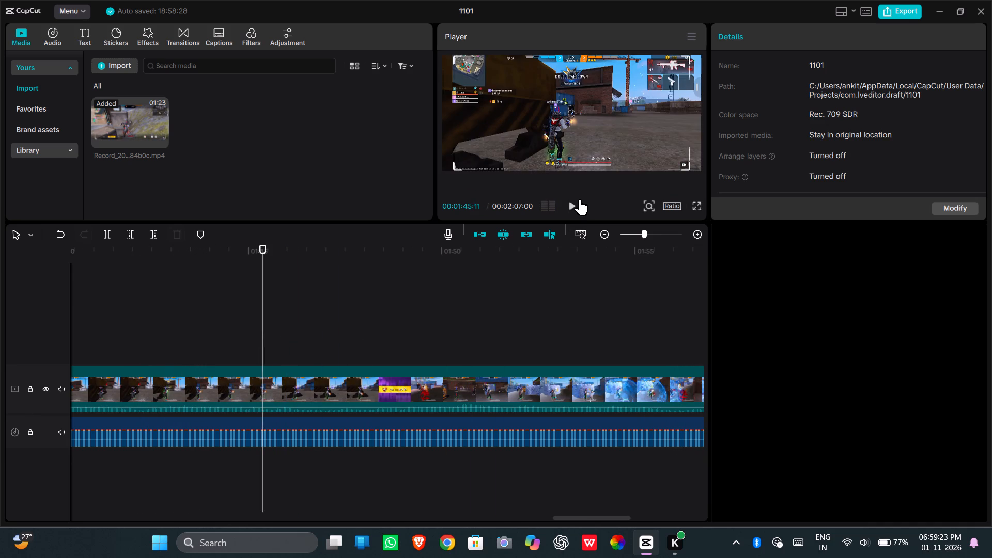
left_click(575, 206)
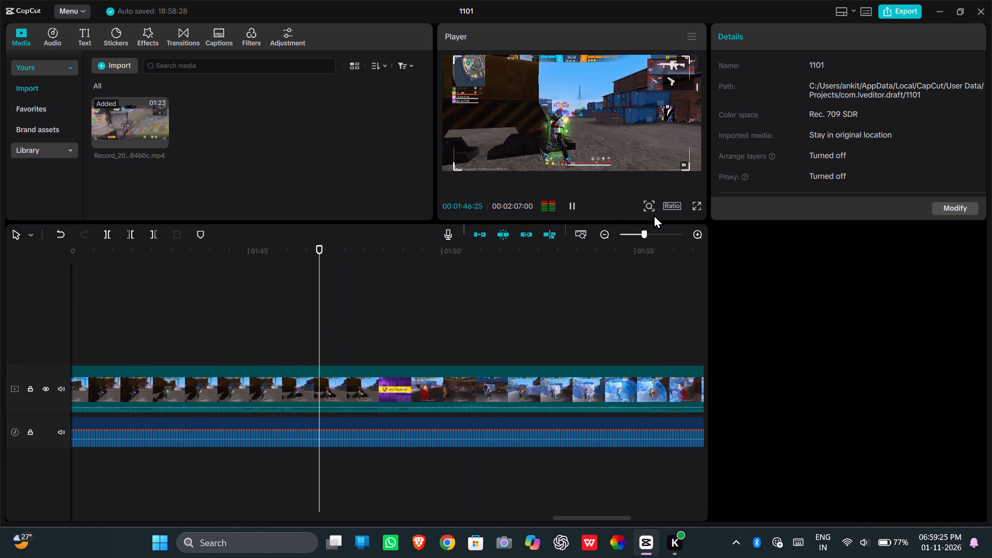
left_click(406, 327)
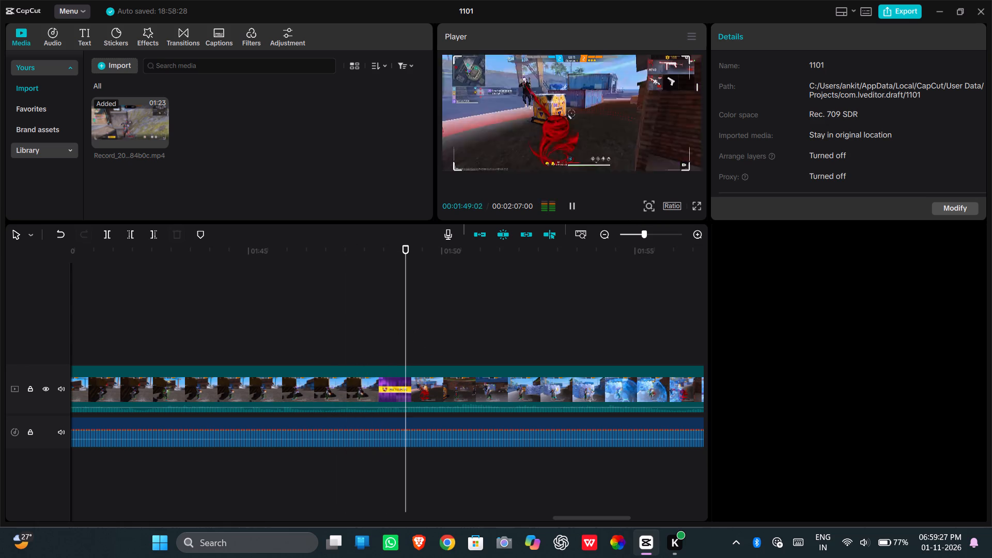
left_click(469, 322)
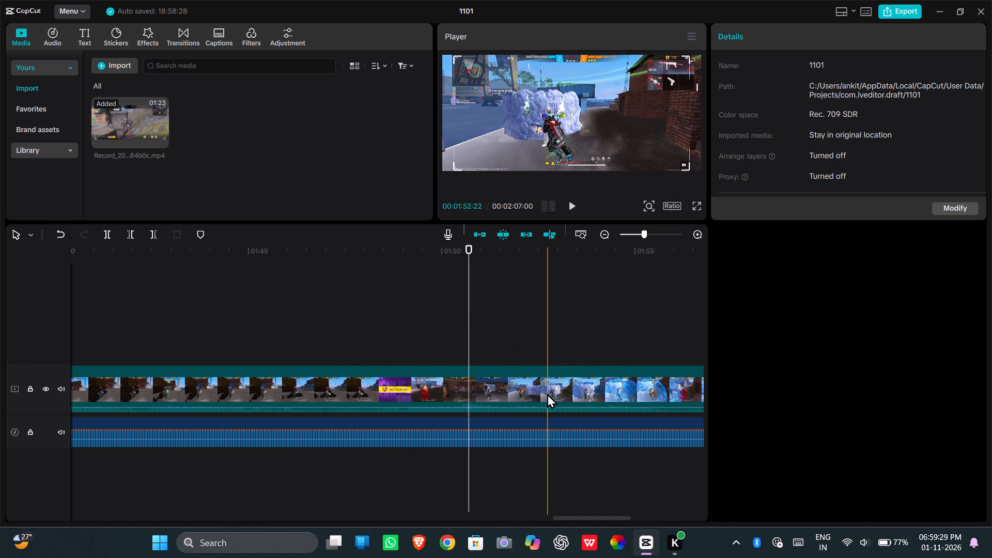
Skim the rest of the added recording from about 00:01:52 to its end at 00:02:07:00 to review the remaining footage.
left_click(547, 394)
left_click_drag(492, 331, 586, 321)
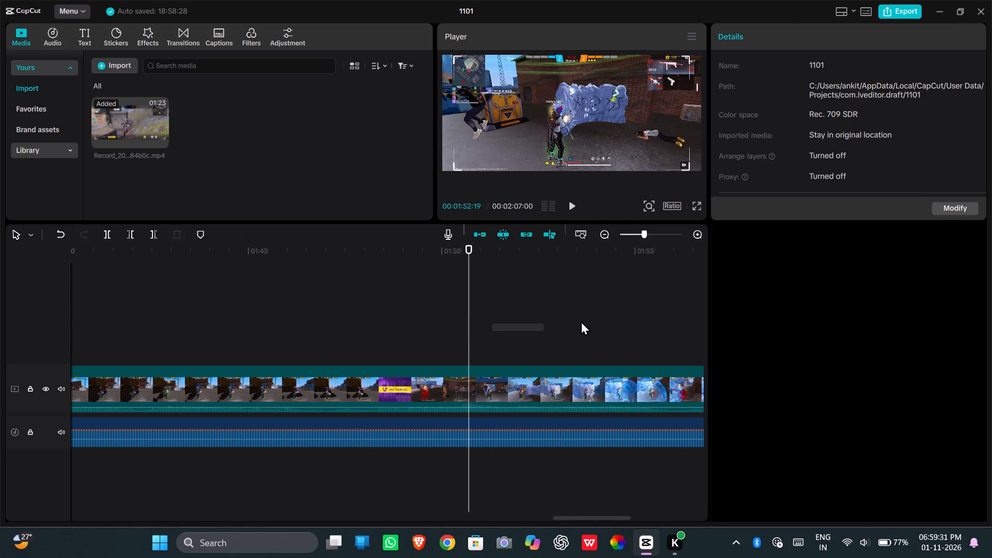
left_click_drag(586, 321, 765, 311)
left_click(577, 322)
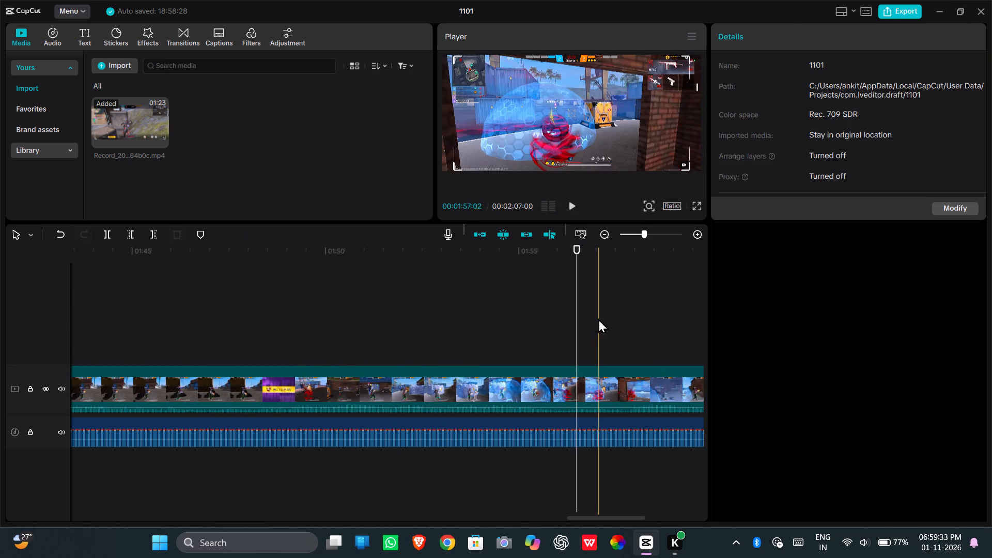
left_click_drag(598, 319, 773, 315)
left_click(522, 322)
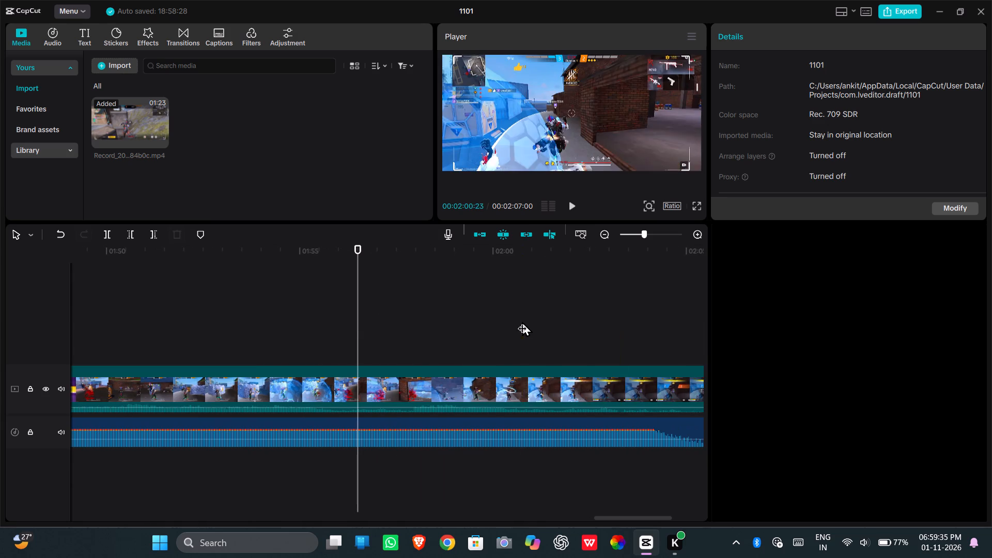
left_click_drag(584, 323, 772, 318)
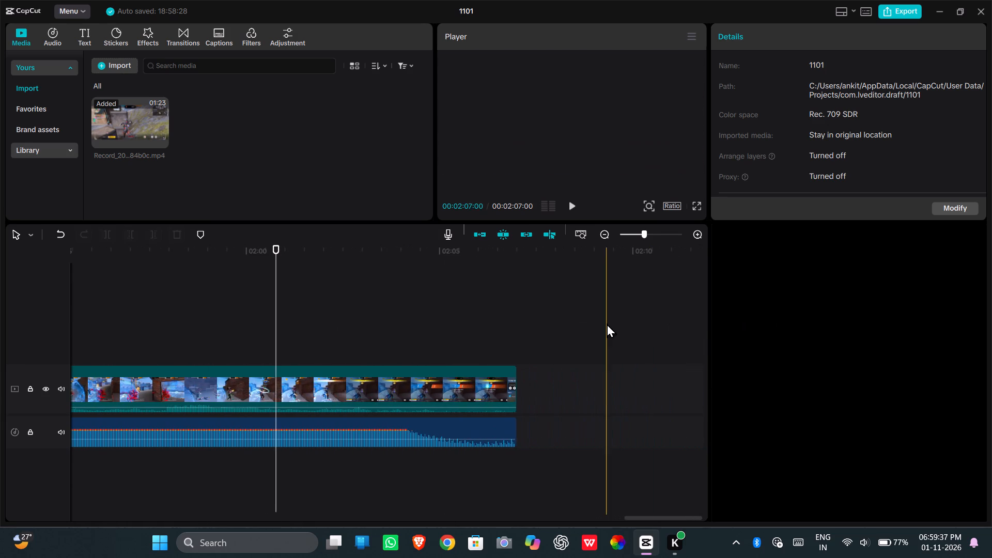
left_click(448, 332)
left_click(475, 332)
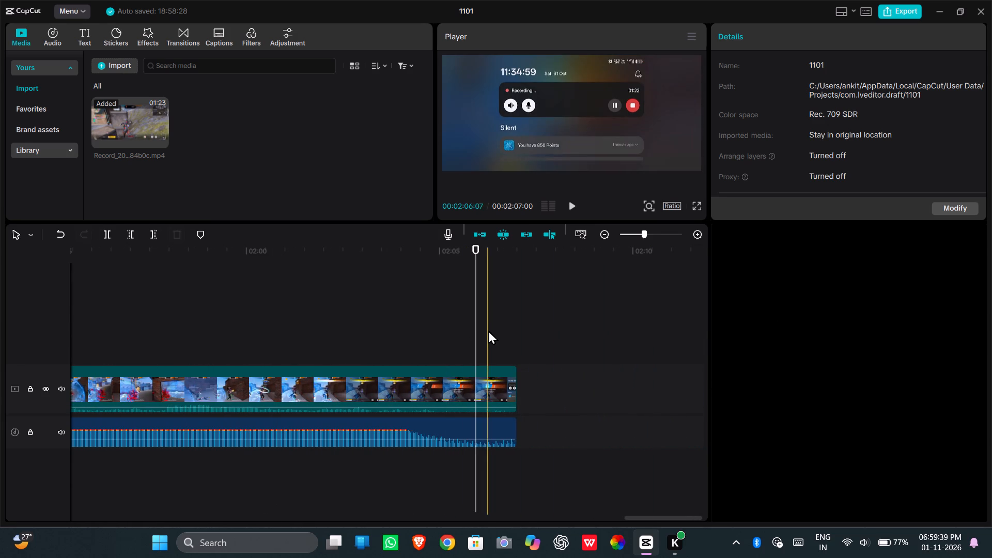
left_click(490, 330)
left_click(478, 332)
left_click(465, 333)
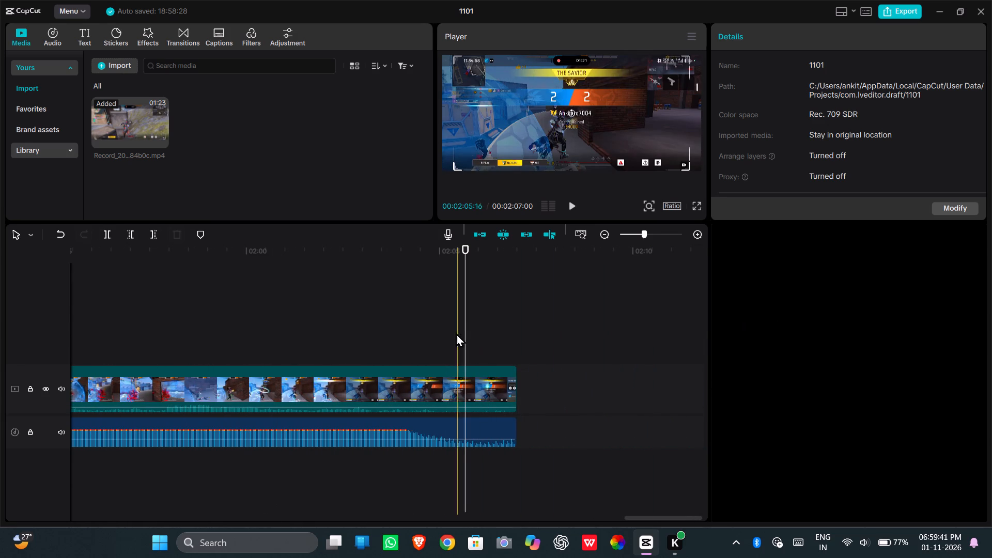
left_click(453, 333)
left_click(439, 333)
left_click(426, 333)
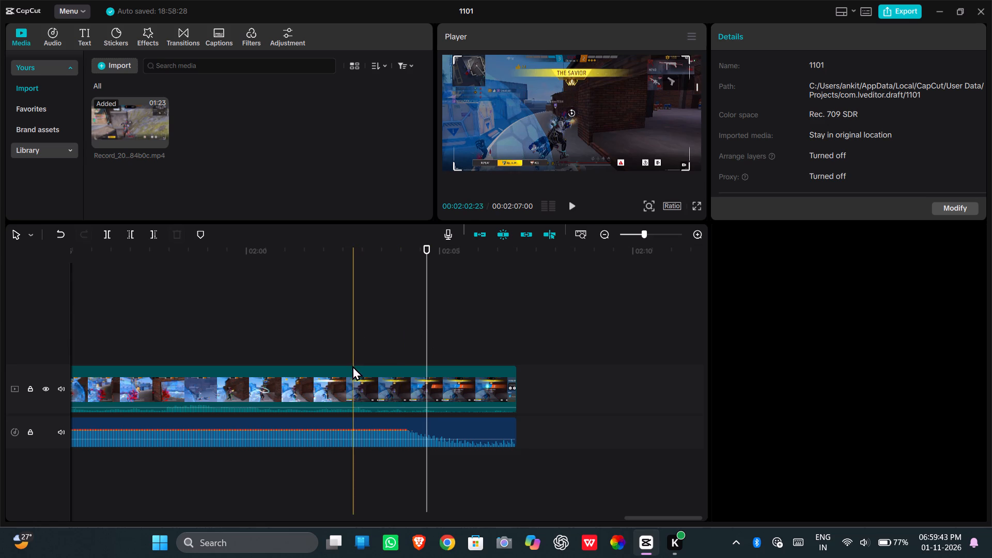
Delete the added recording that ends at 00:02:07:00 from the video track.
left_click(371, 393)
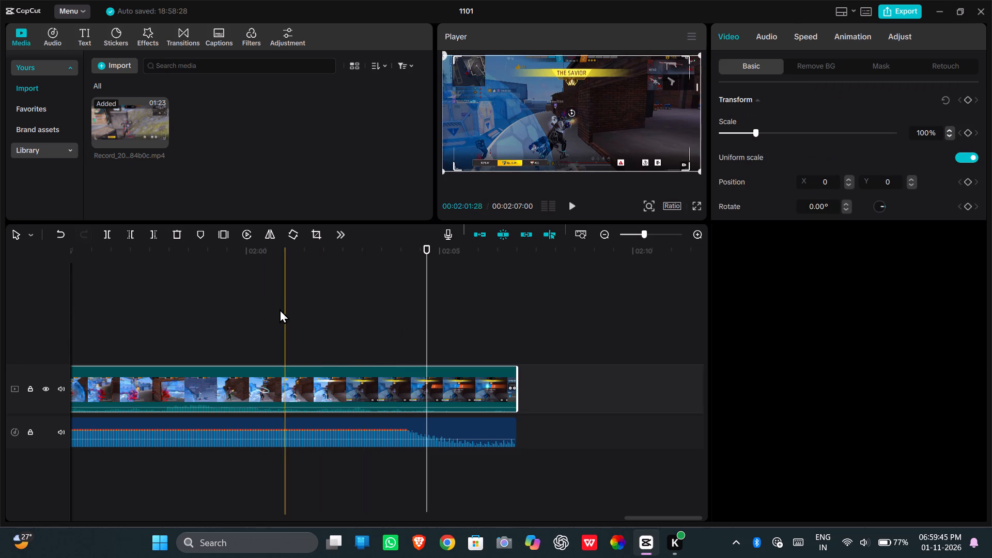
left_click(176, 235)
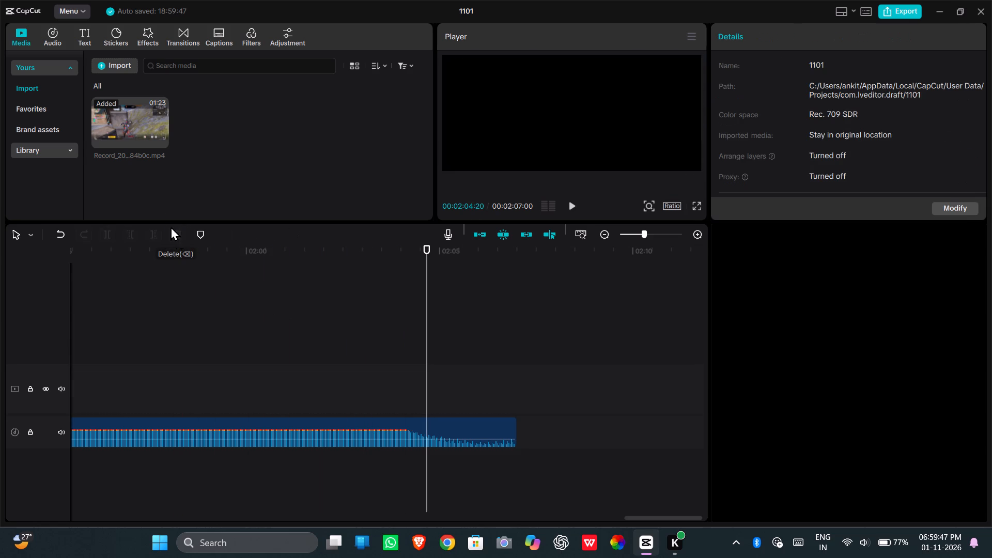
left_click(114, 66)
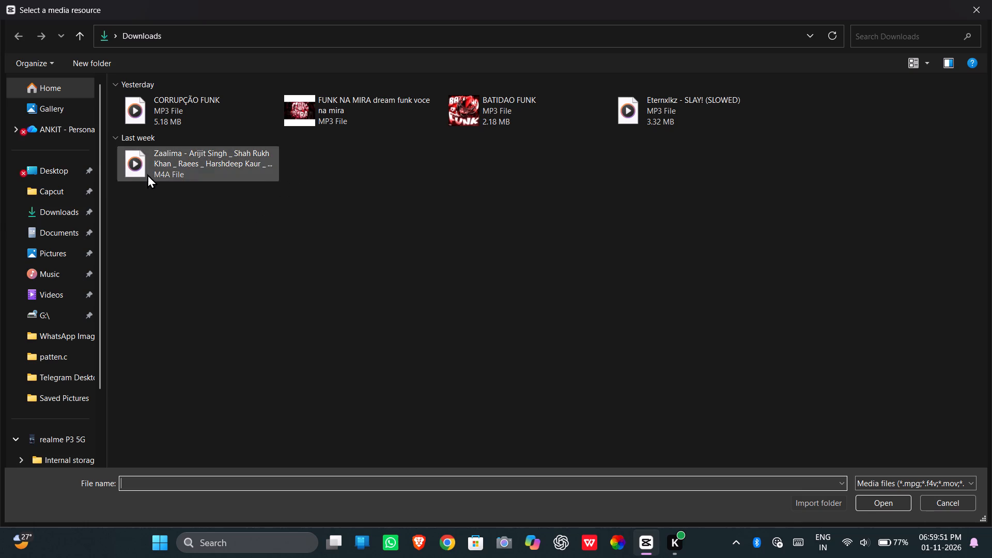
left_click(56, 186)
left_click(443, 231)
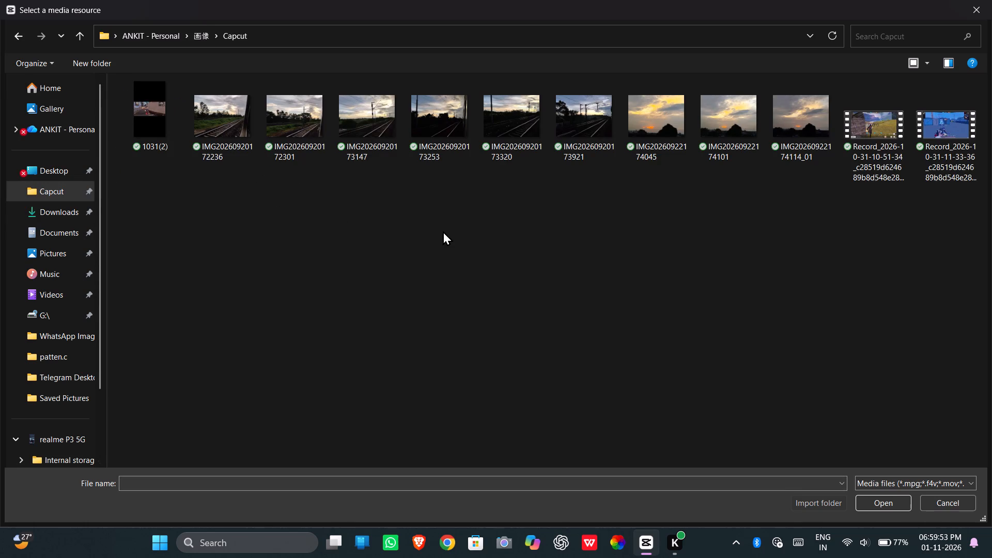
left_click(869, 137)
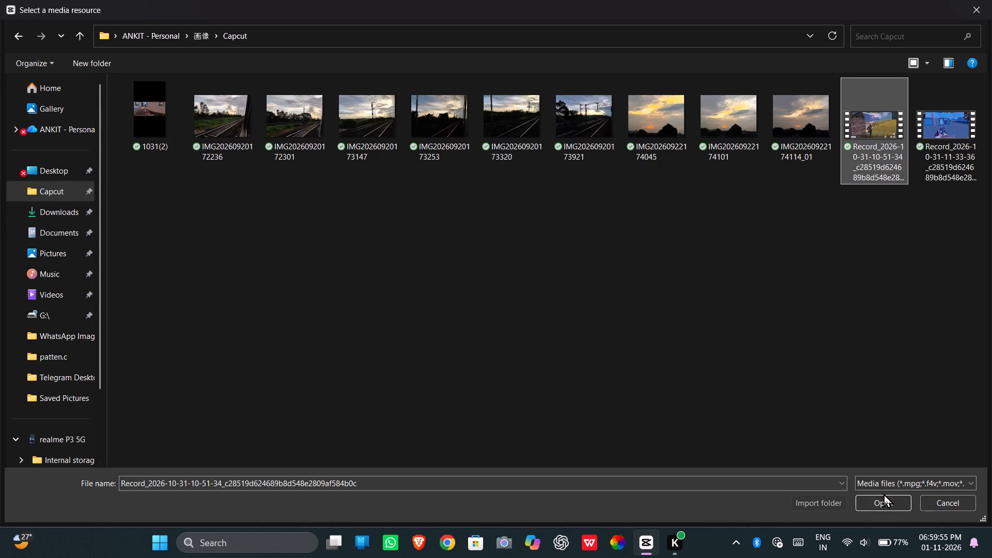
left_click(886, 498)
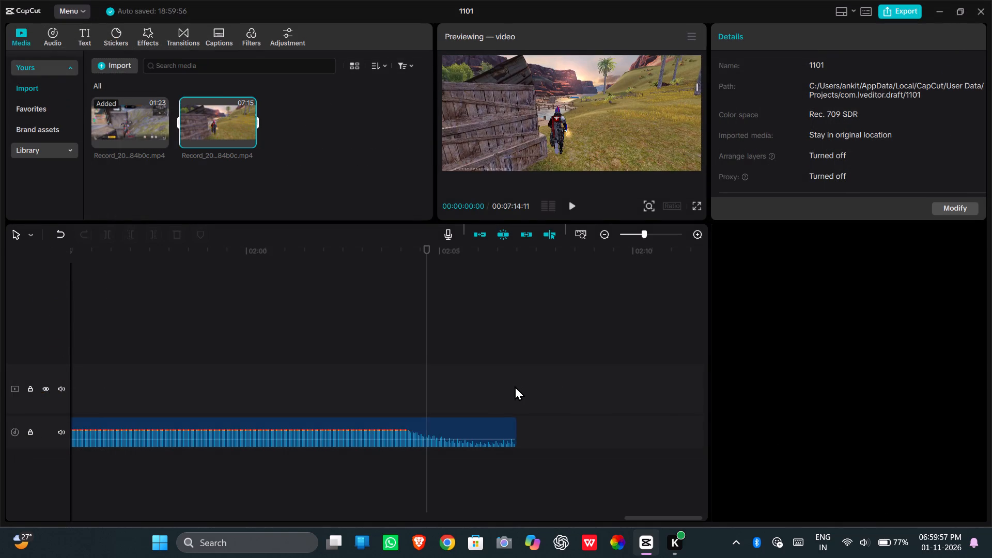
Add the newly imported recording to the video track directly after the last highlight clip, at about 00:00:44:26.
left_click(427, 321)
left_click_drag(427, 321, 37, 351)
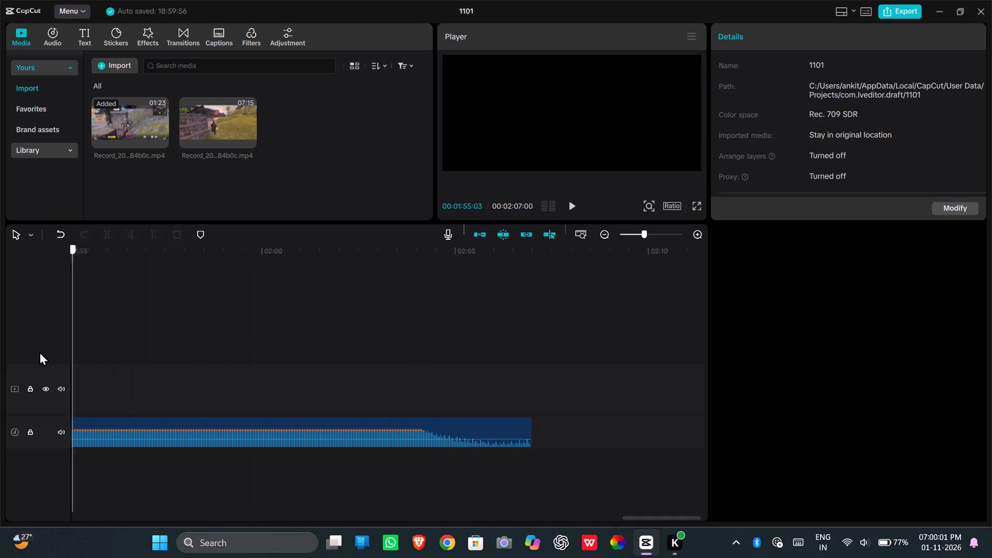
left_click_drag(37, 351, 5, 357)
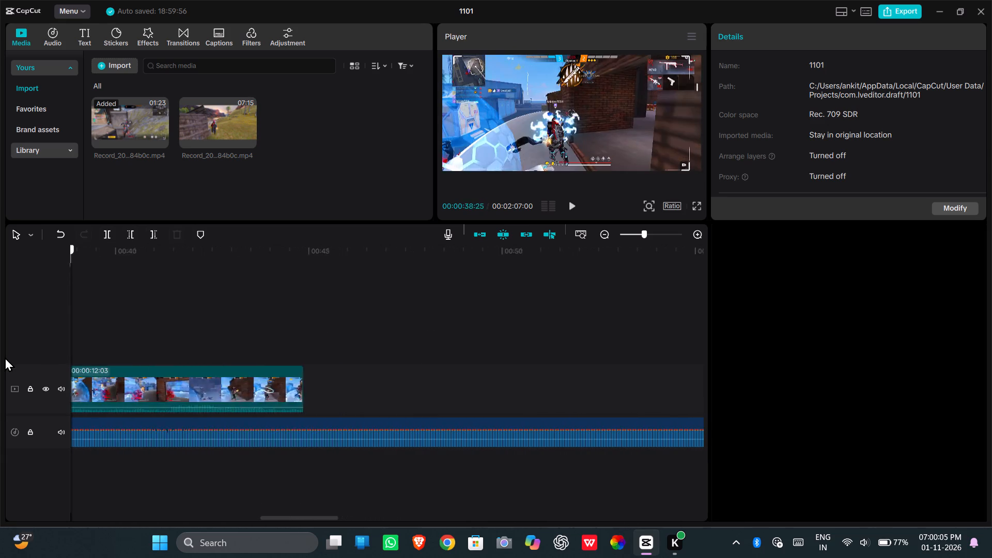
left_click_drag(5, 357, 572, 352)
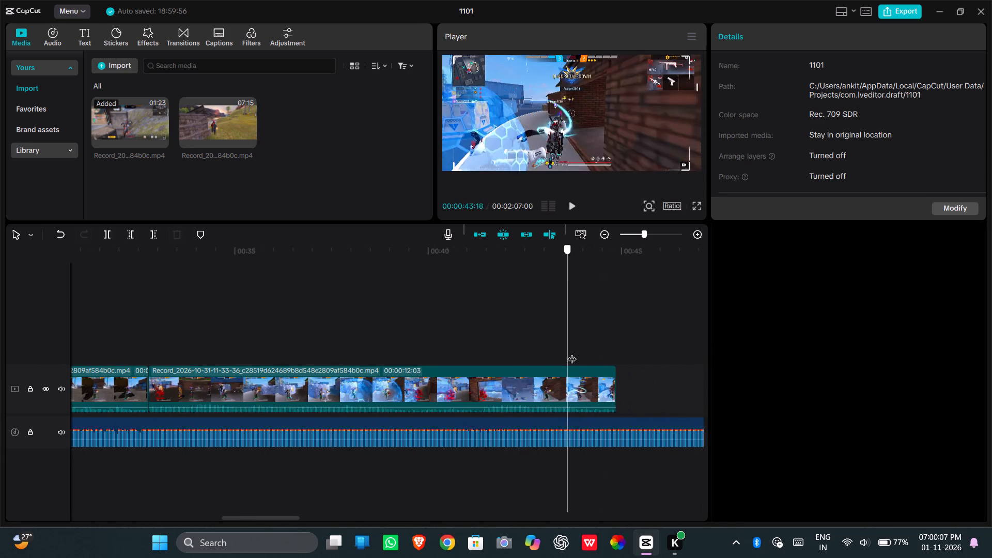
left_click_drag(572, 352, 614, 343)
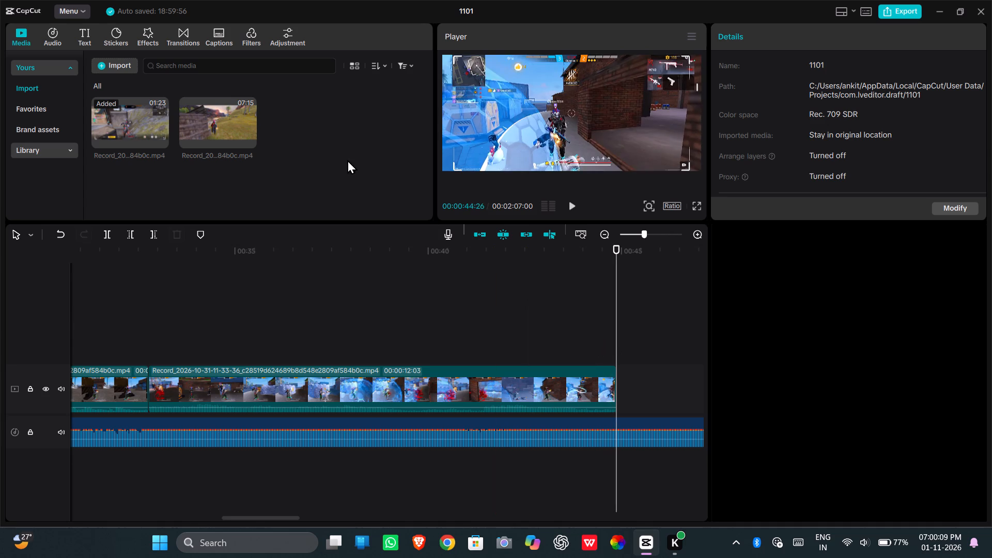
left_click(247, 137)
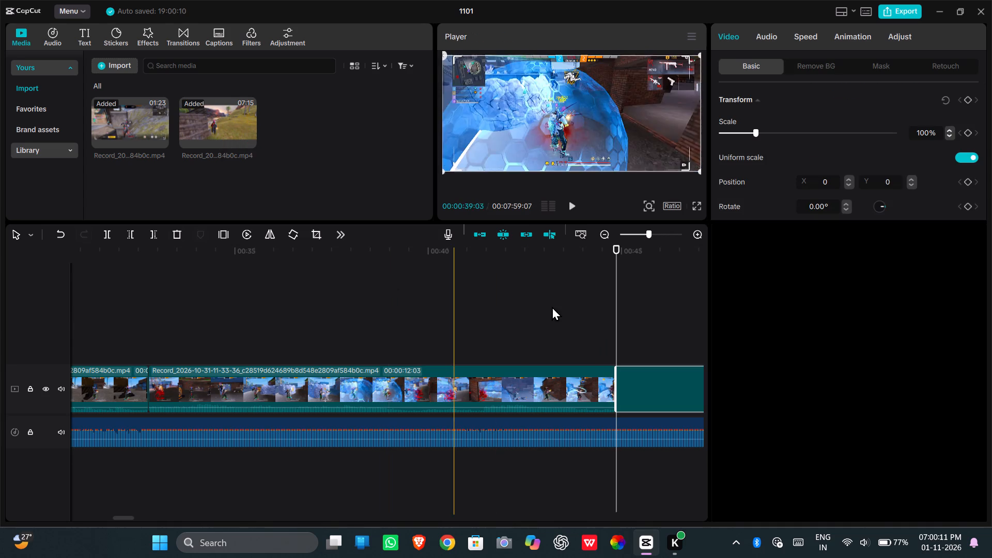
Play the new recording from its start and skim on to about 00:02:14 to review the first round's fights.
left_click(565, 205)
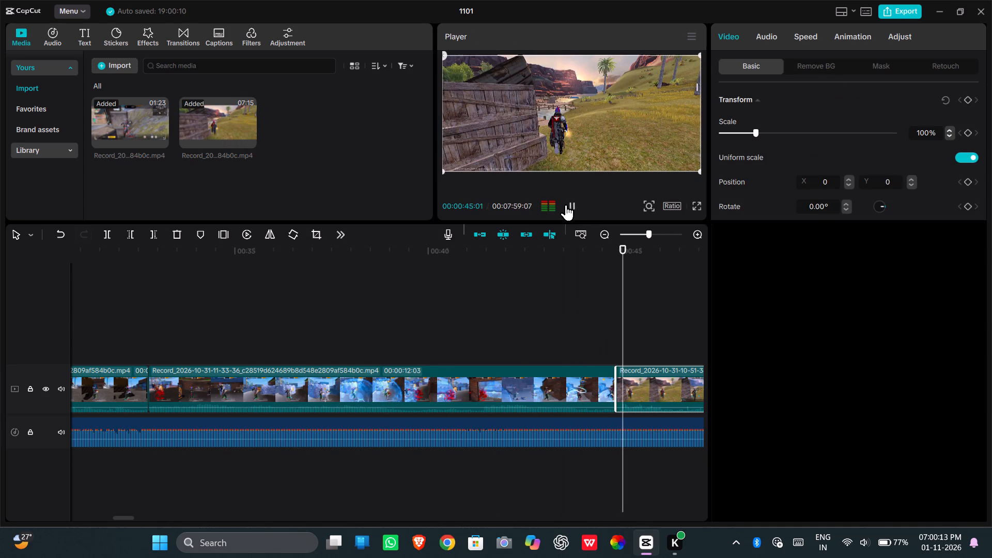
left_click(572, 205)
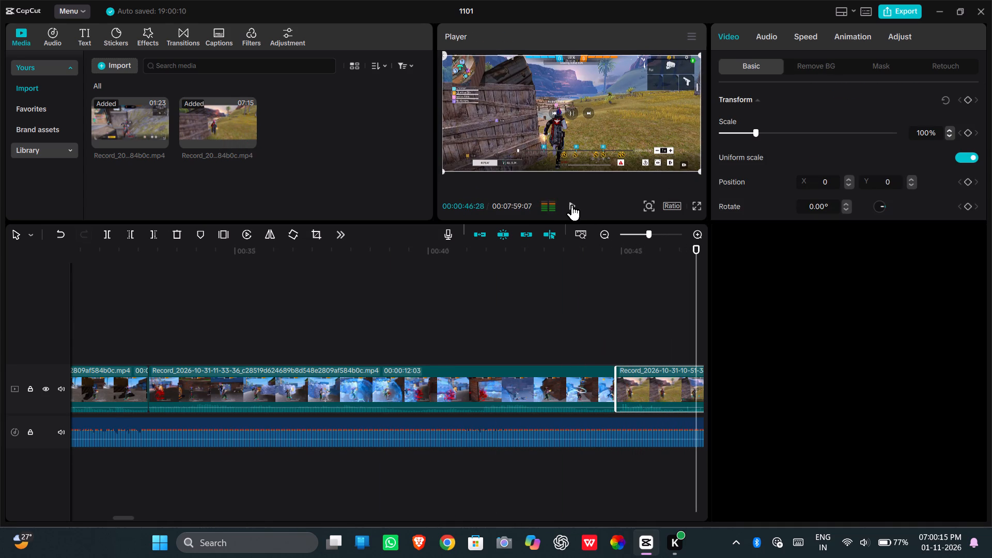
left_click(572, 205)
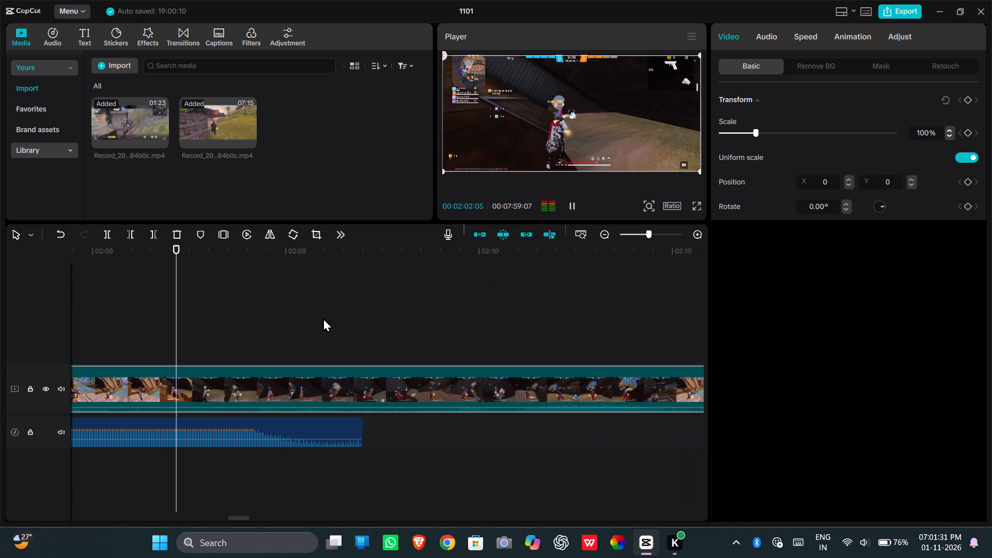
left_click(303, 319)
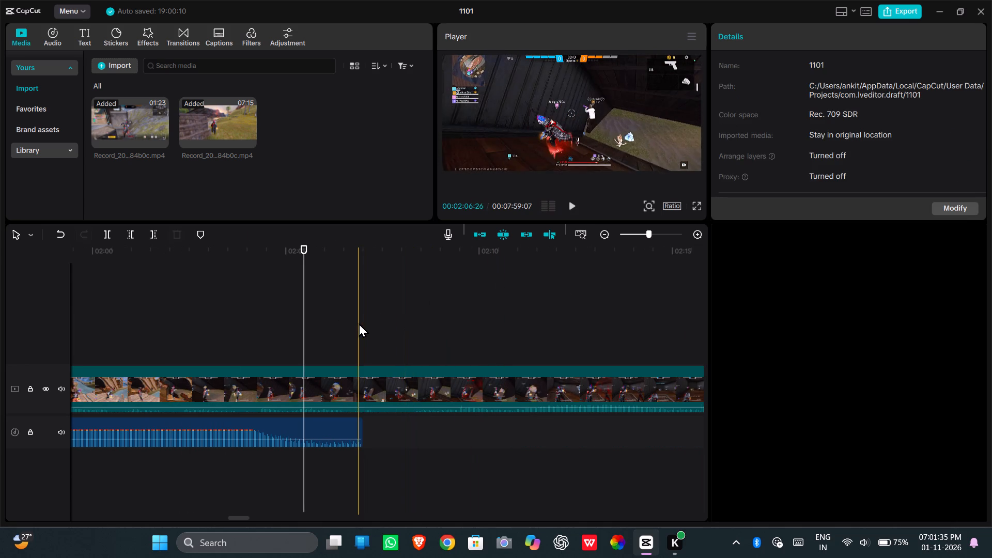
left_click(359, 323)
left_click(574, 208)
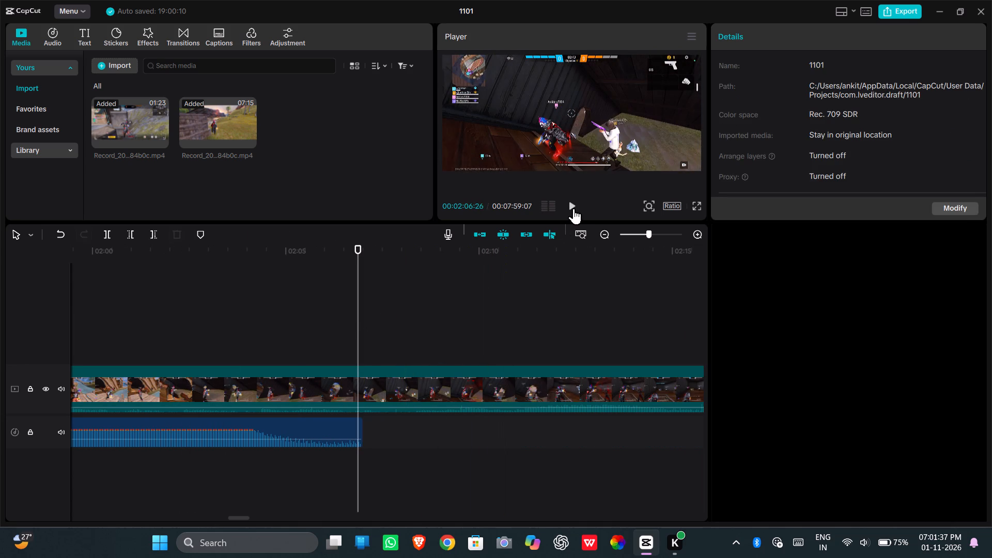
left_click(543, 331)
left_click(578, 333)
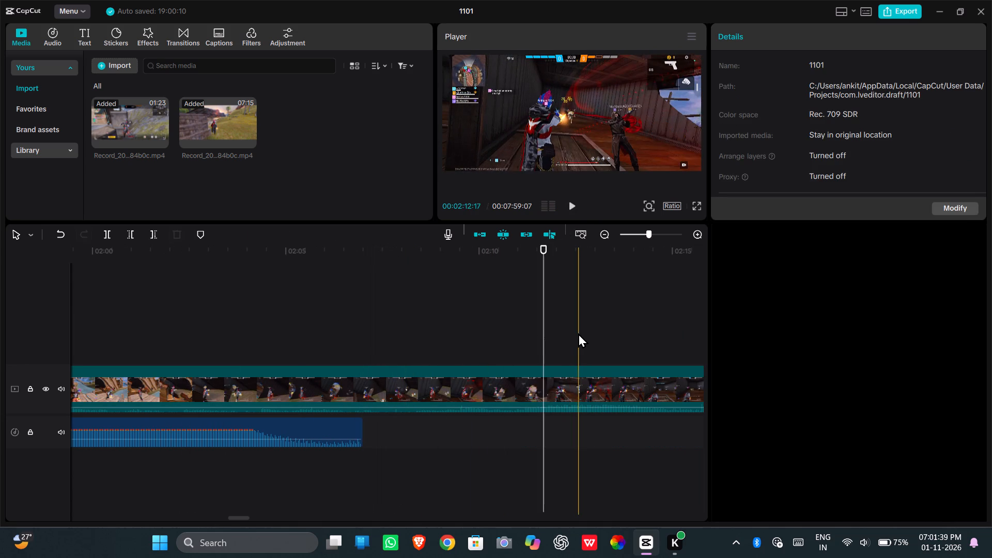
left_click(599, 332)
left_click(616, 332)
left_click(635, 331)
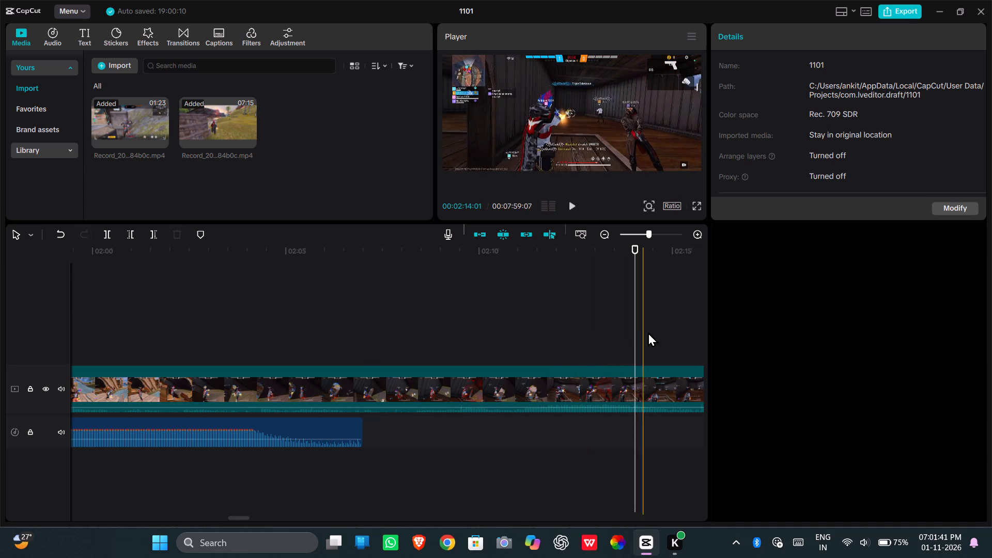
Skim the added recording from about 00:02:14 to 00:02:21 to review how the first round ends.
left_click_drag(536, 337, 711, 332)
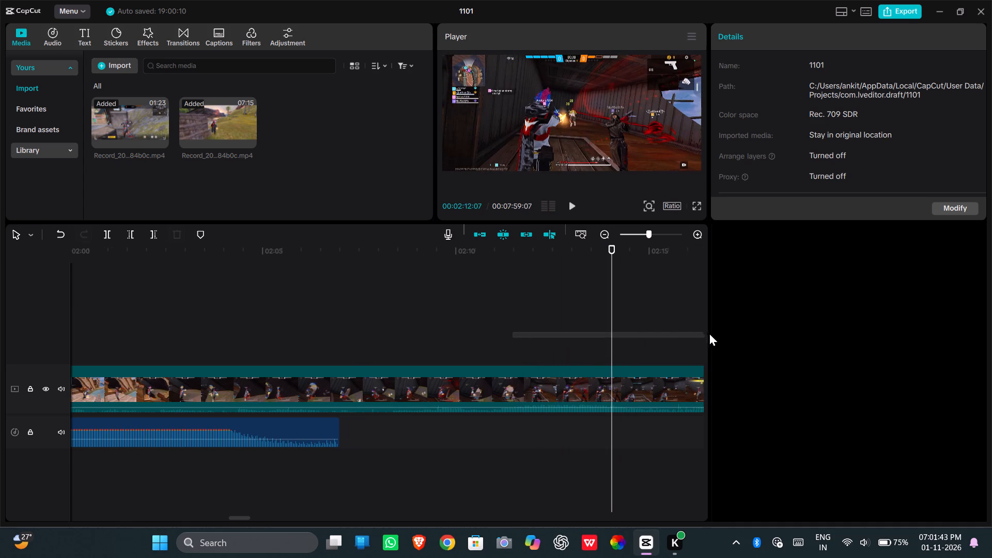
left_click_drag(711, 332, 738, 332)
left_click(520, 331)
left_click(554, 329)
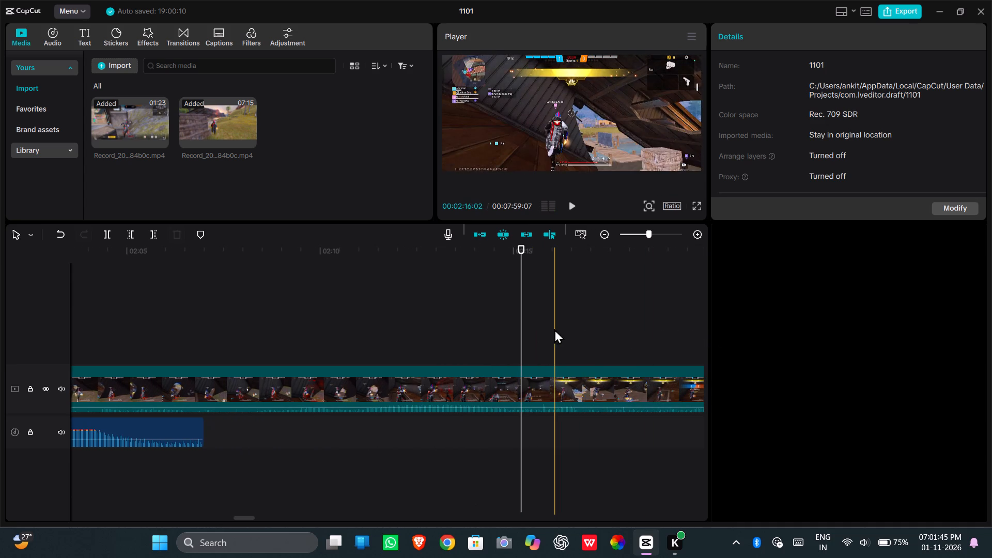
left_click(583, 328)
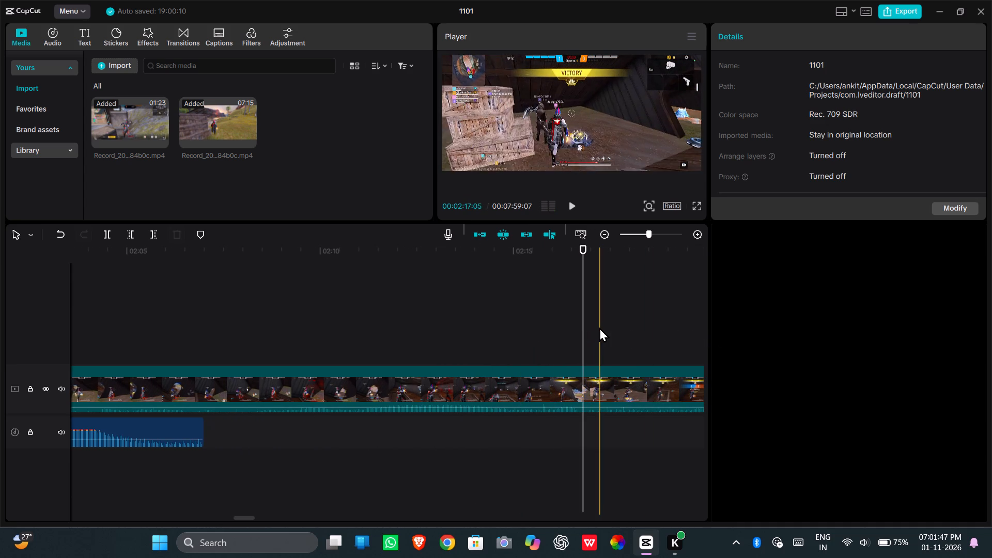
left_click(599, 328)
left_click(613, 328)
left_click(625, 328)
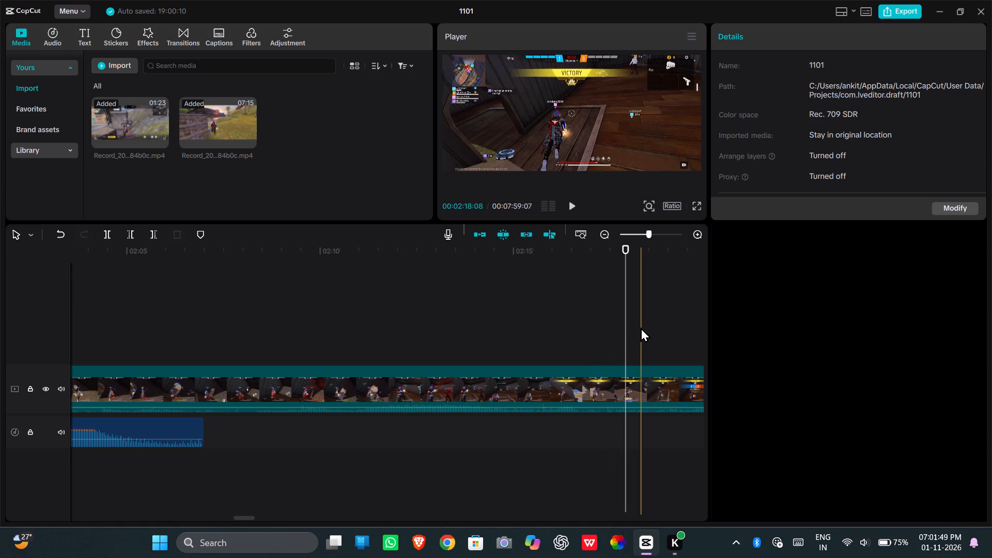
left_click(641, 328)
left_click(659, 328)
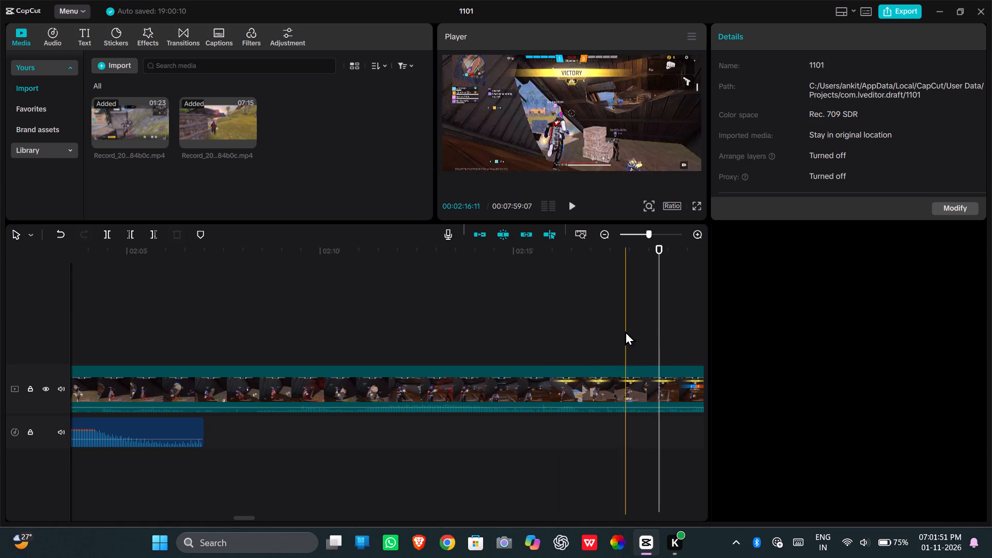
left_click_drag(531, 323, 631, 322)
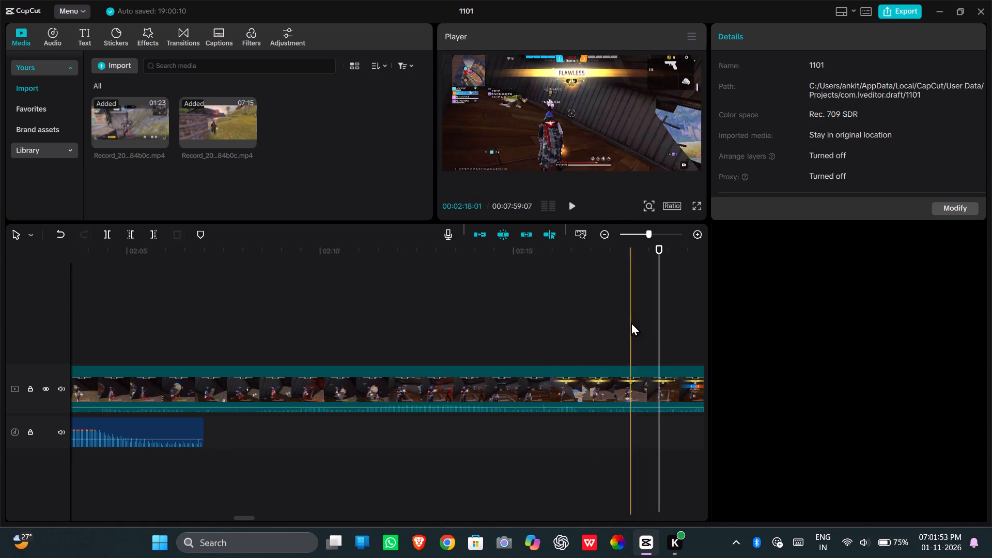
left_click_drag(631, 322, 724, 318)
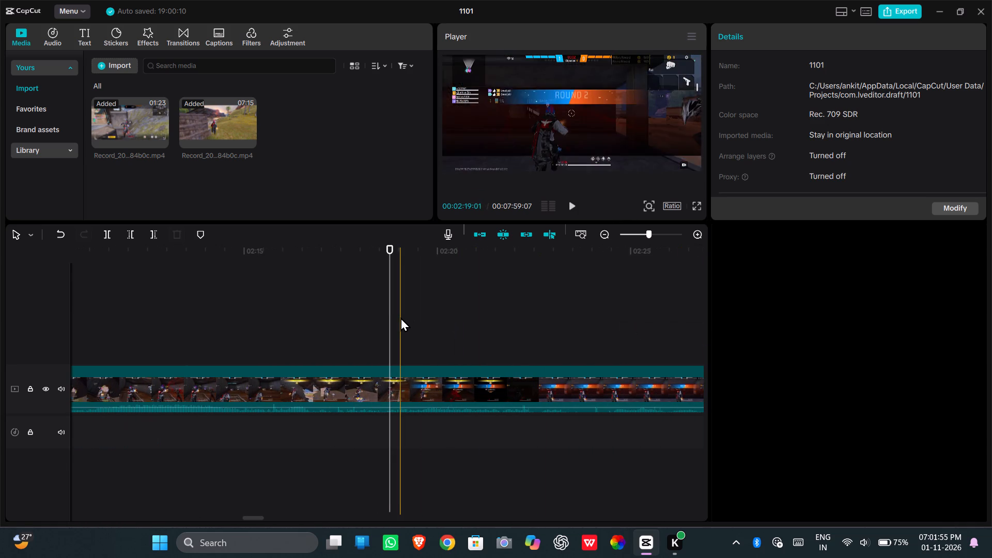
left_click(404, 317)
left_click(441, 321)
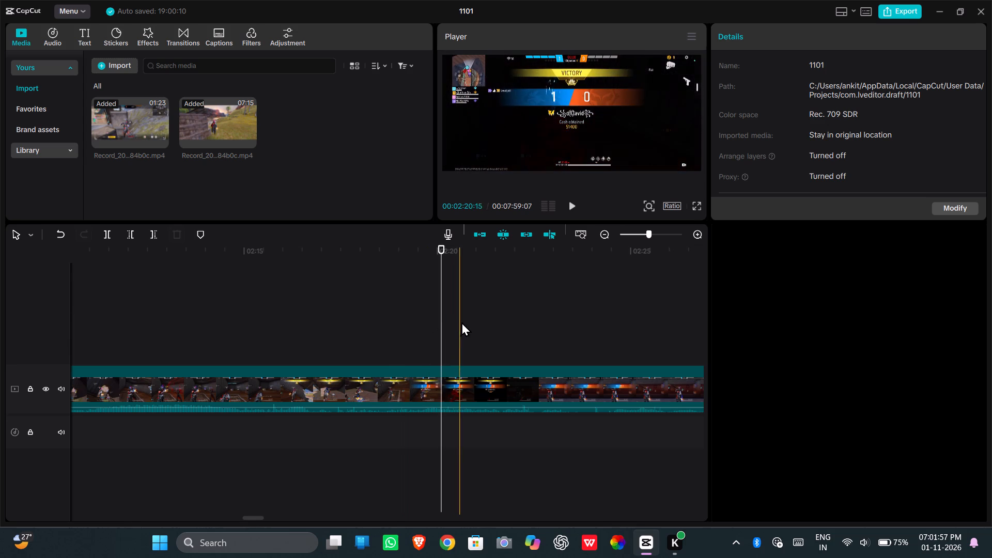
left_click(469, 322)
left_click(508, 329)
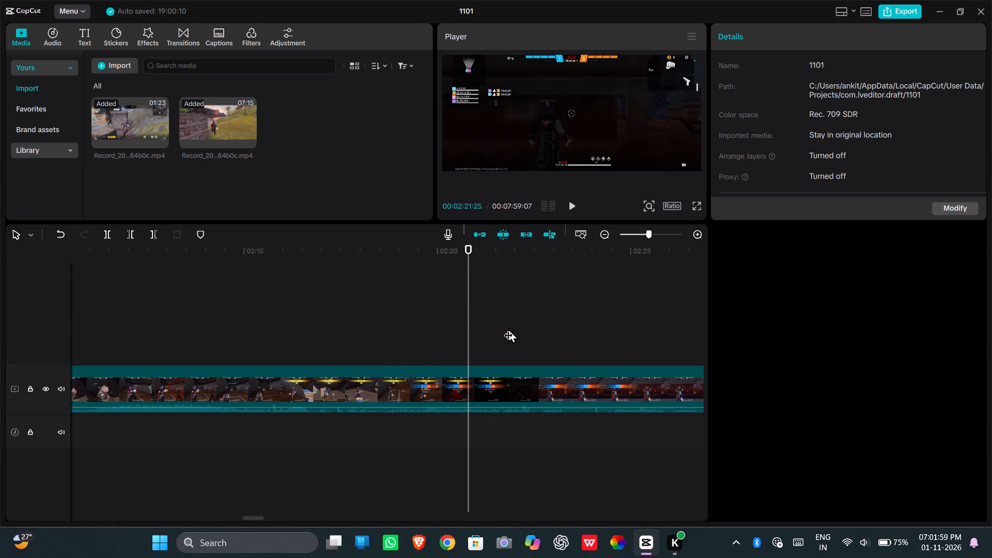
Skim the opening of round 2 in the recording, from about 00:02:22 to 00:02:35, for where the action starts.
left_click(532, 329)
left_click(558, 332)
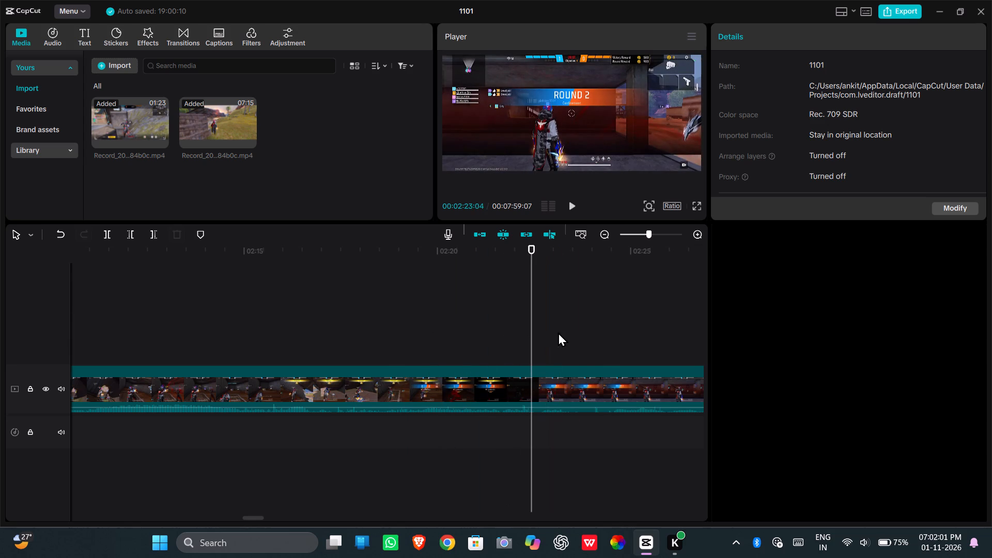
left_click(588, 334)
left_click(612, 332)
left_click_drag(521, 329, 722, 326)
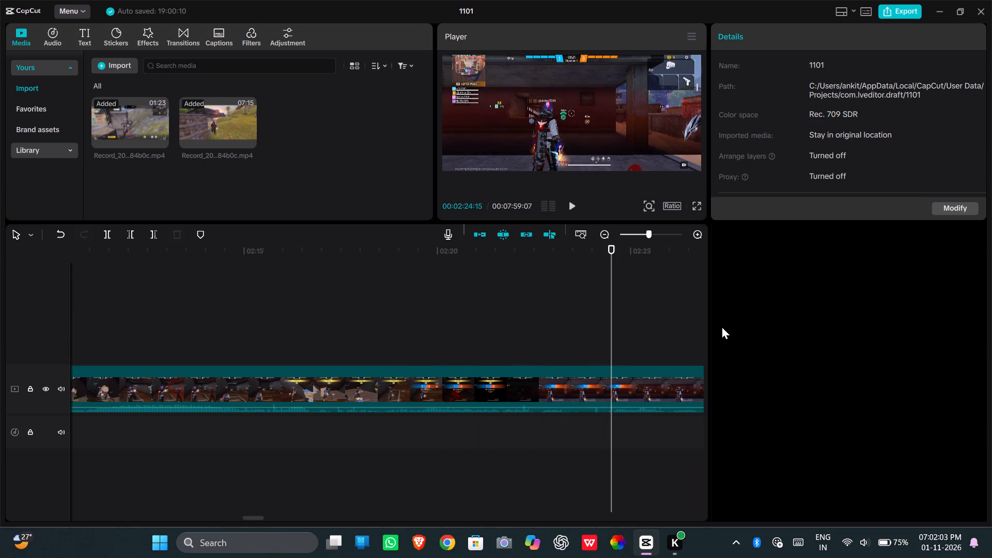
left_click_drag(722, 326, 729, 325)
left_click(380, 321)
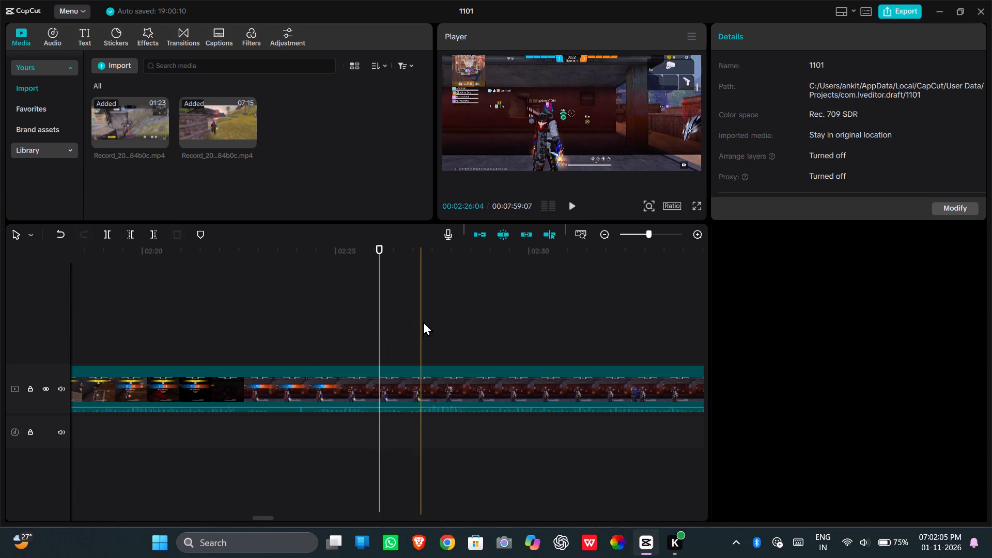
left_click(448, 321)
left_click(485, 320)
left_click(524, 321)
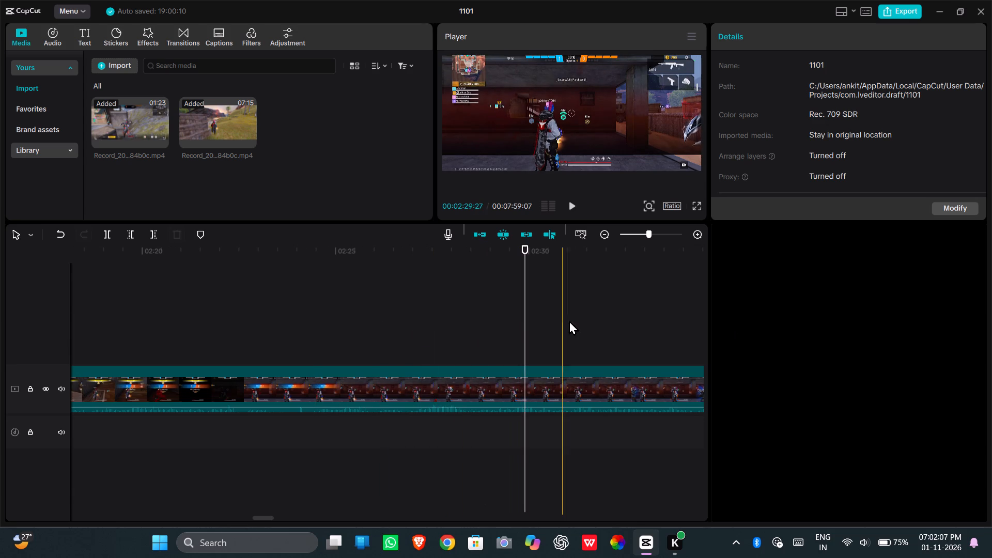
left_click(571, 320)
left_click_drag(529, 317, 760, 308)
left_click(506, 309)
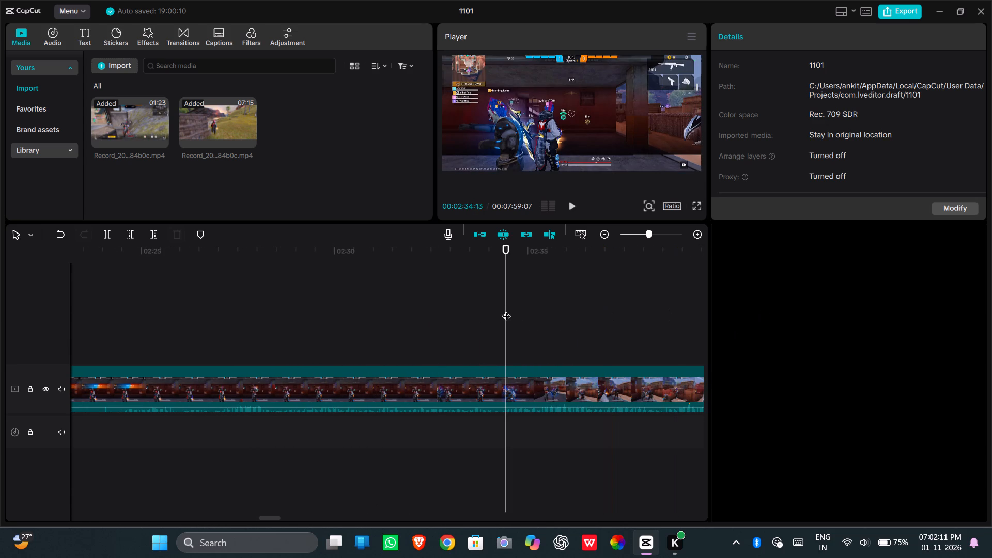
left_click(557, 305)
Skim further through round 2, up to about 00:02:50:20, to look for usable fights.
left_click_drag(601, 314, 762, 306)
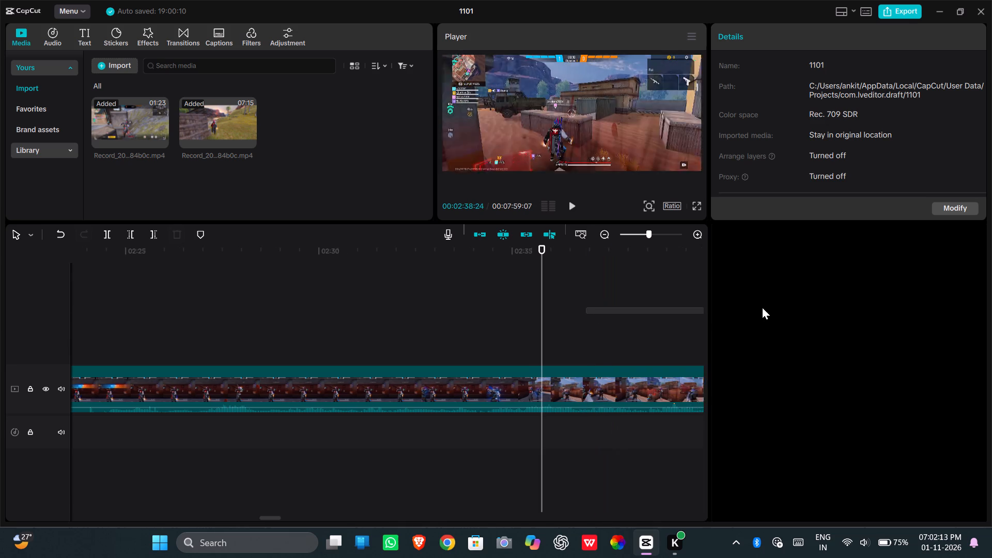
left_click_drag(762, 306, 764, 306)
left_click(530, 309)
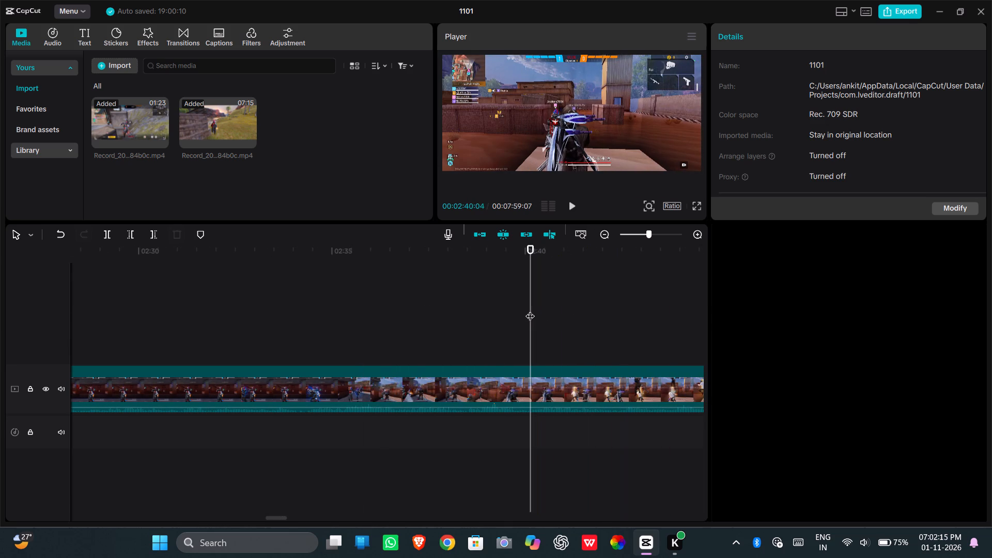
left_click(552, 308)
left_click(580, 309)
left_click(612, 309)
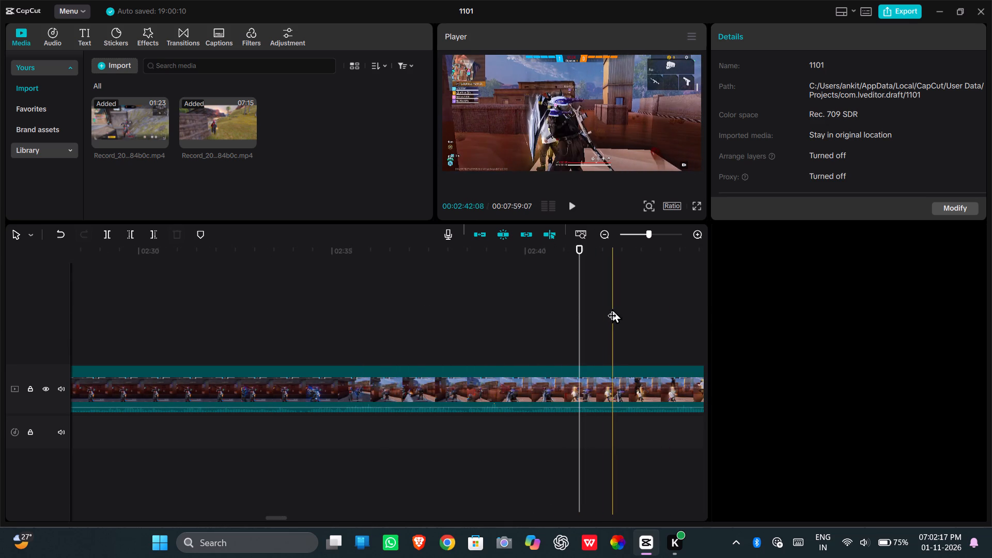
left_click(640, 311)
left_click(673, 312)
left_click_drag(580, 319, 693, 317)
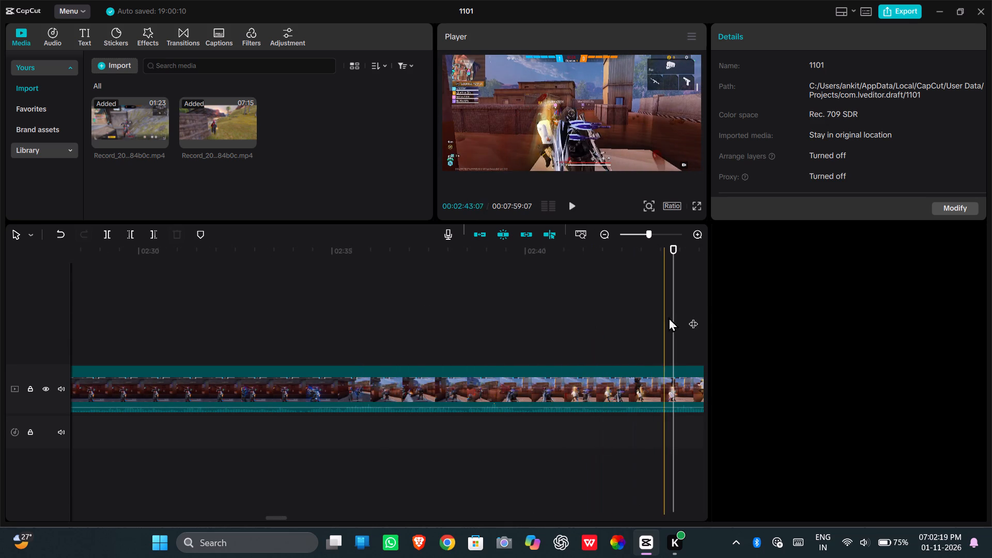
left_click_drag(693, 317, 766, 316)
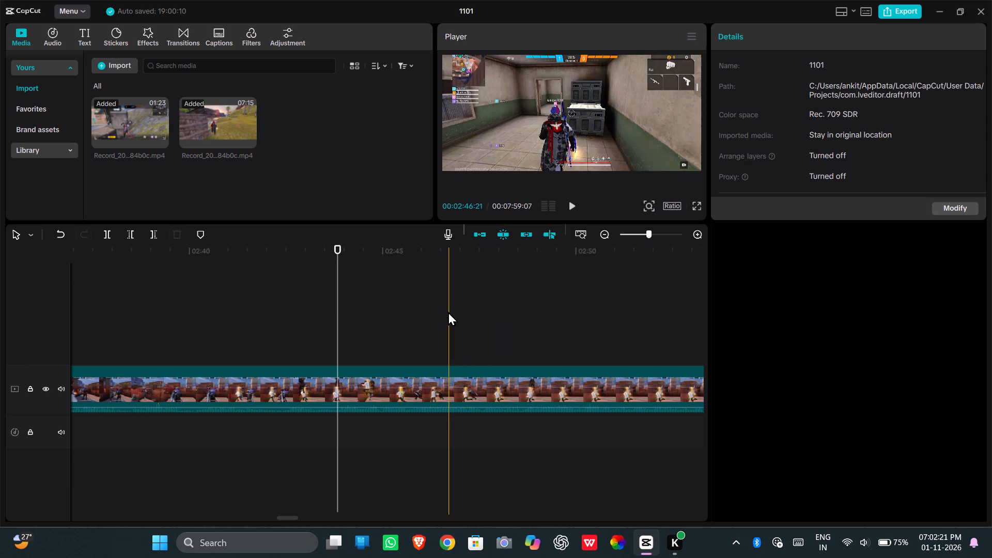
left_click(448, 312)
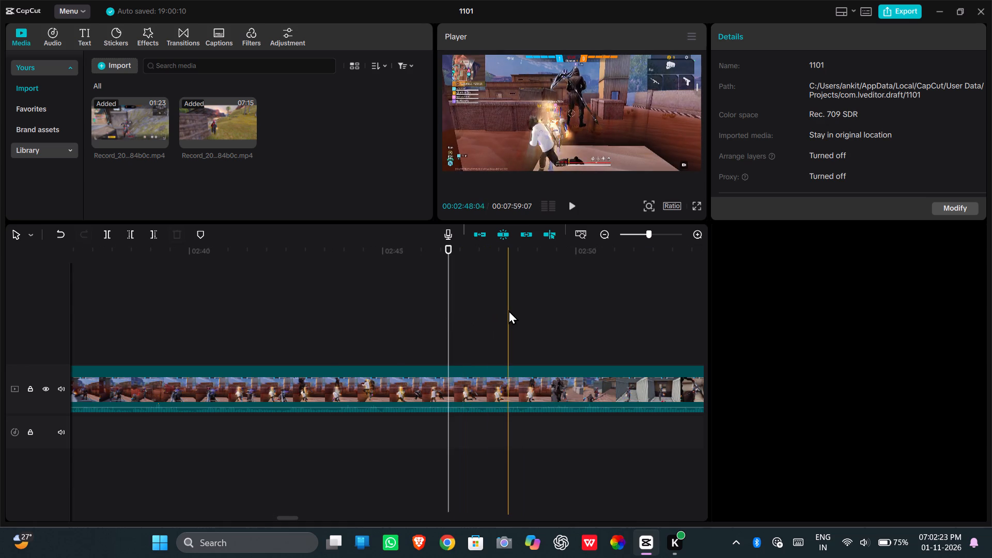
left_click(509, 310)
left_click(572, 316)
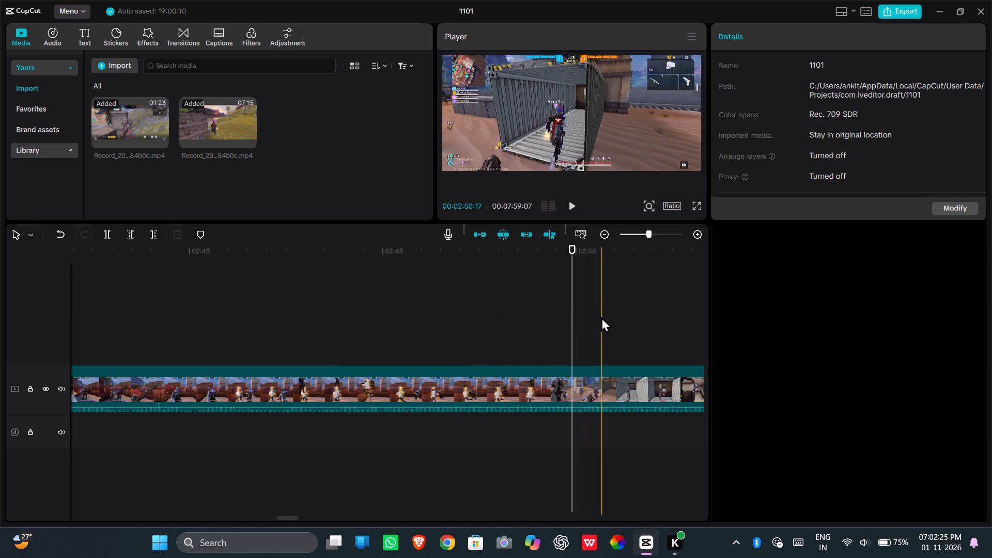
left_click(601, 317)
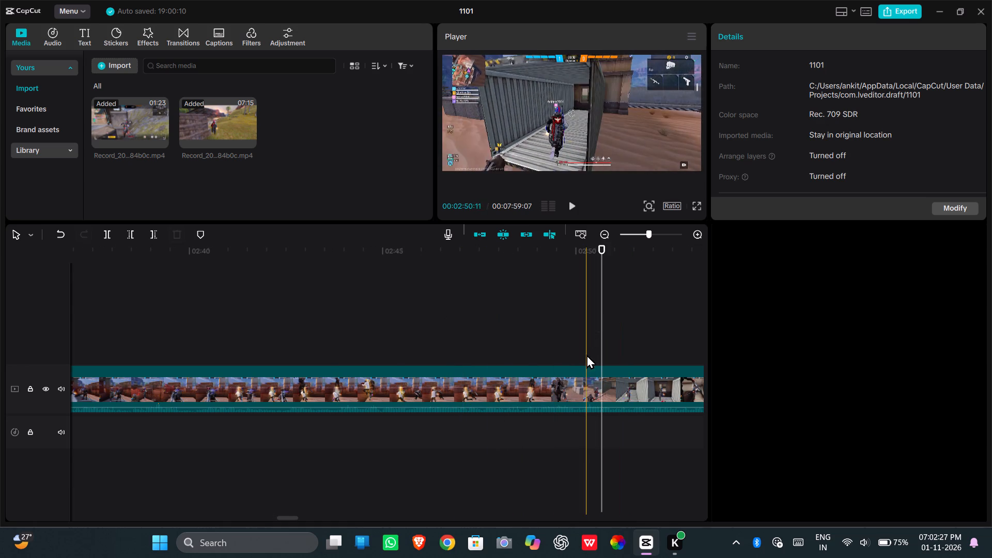
left_click_drag(292, 516, 302, 516)
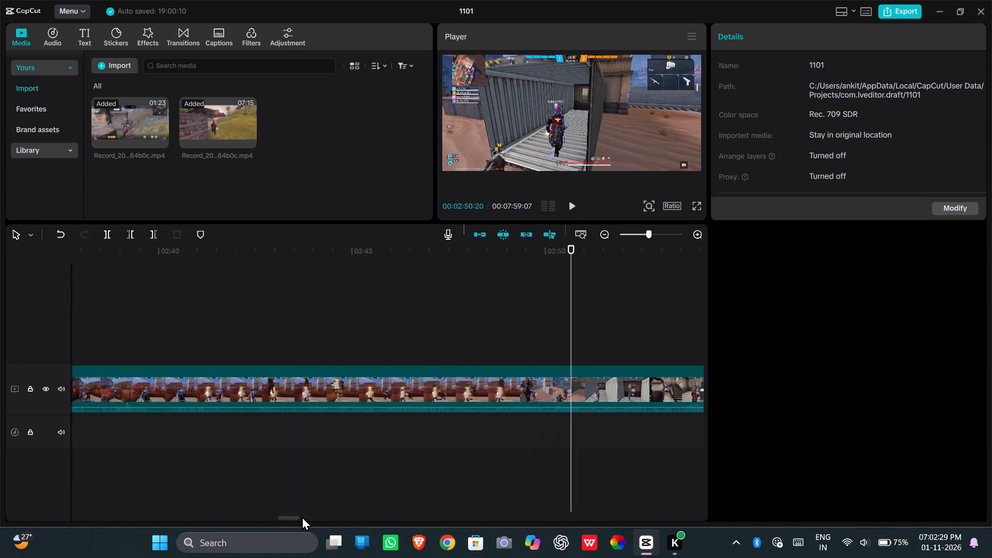
left_click_drag(302, 516, 308, 518)
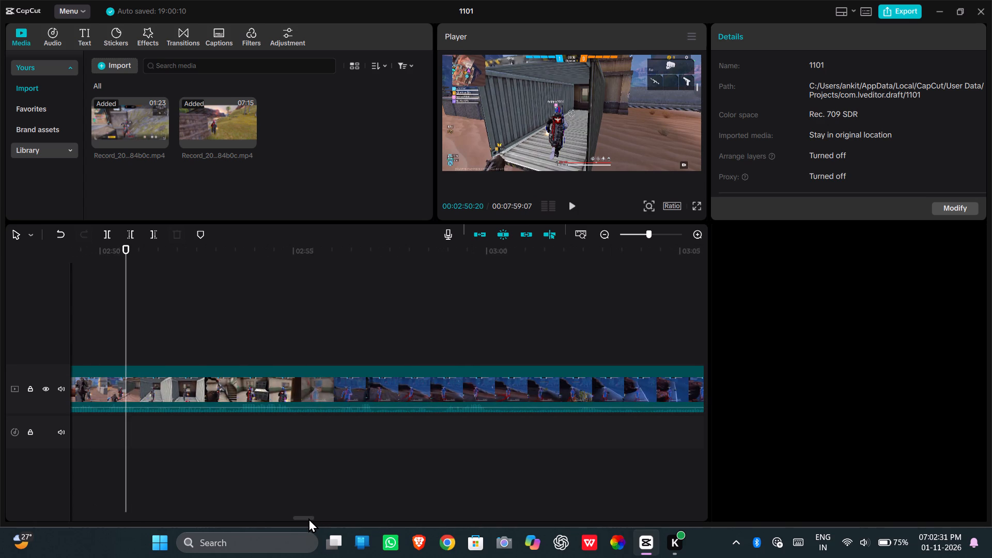
Play from about 00:02:55:20, pause at 00:03:01:25, and trim away the added recording's footage before that point.
left_click(320, 462)
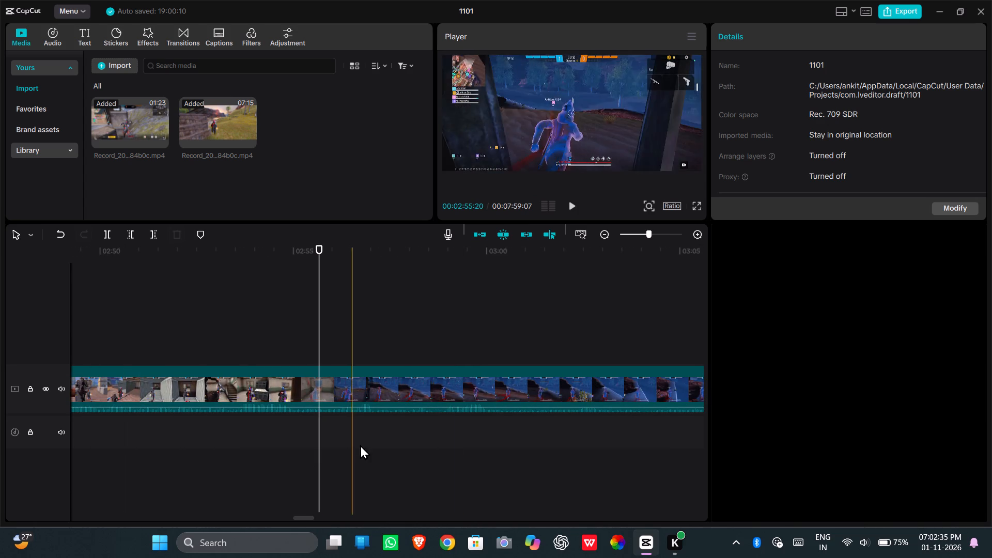
left_click(572, 208)
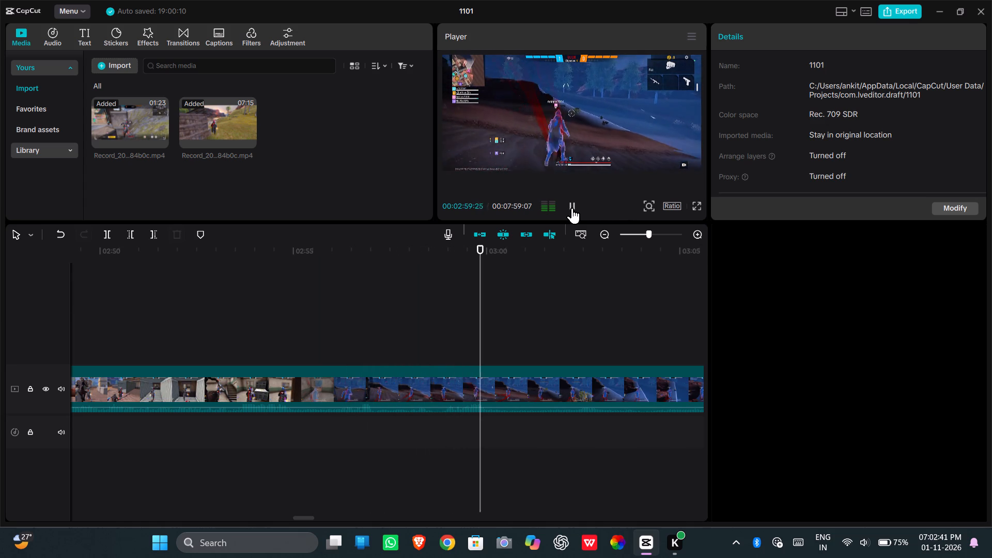
left_click(572, 207)
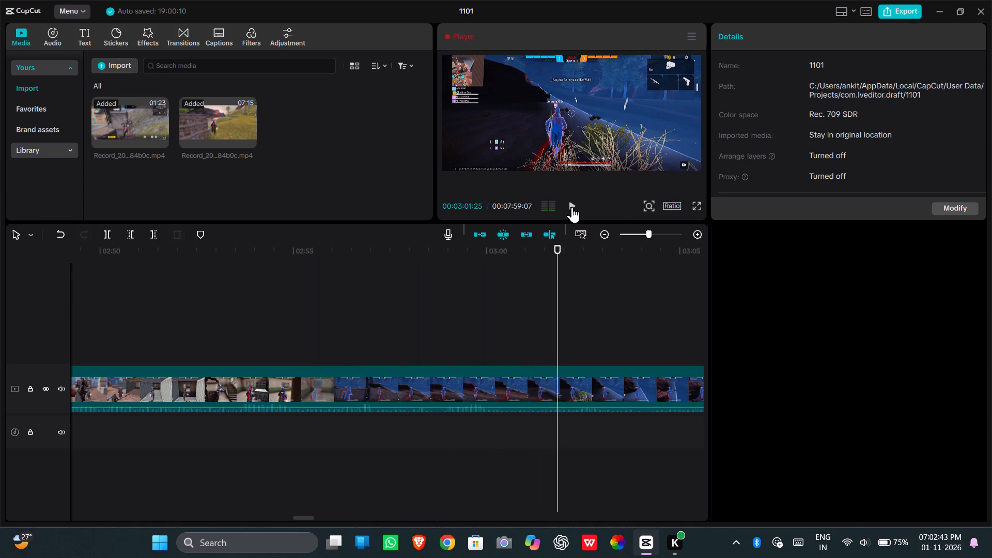
left_click(125, 234)
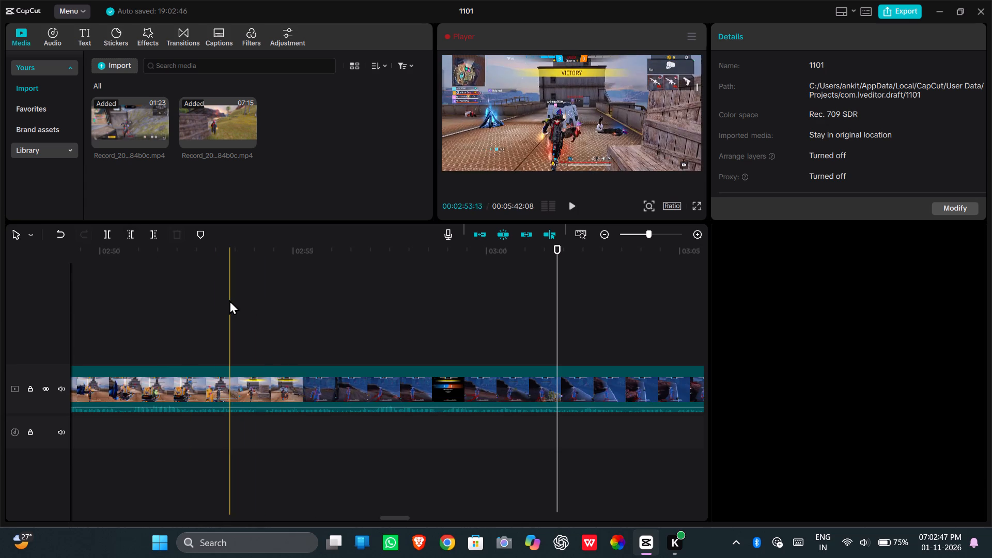
Play the added recording from its start at about 00:00:45, pause at 00:00:56:20, and split it there.
left_click_drag(413, 291, 29, 297)
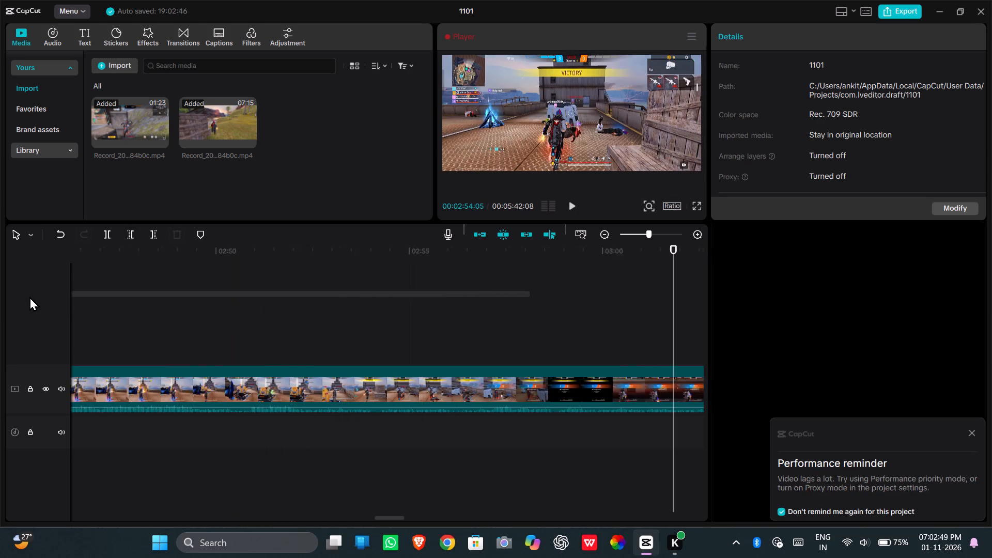
left_click_drag(29, 297, 14, 303)
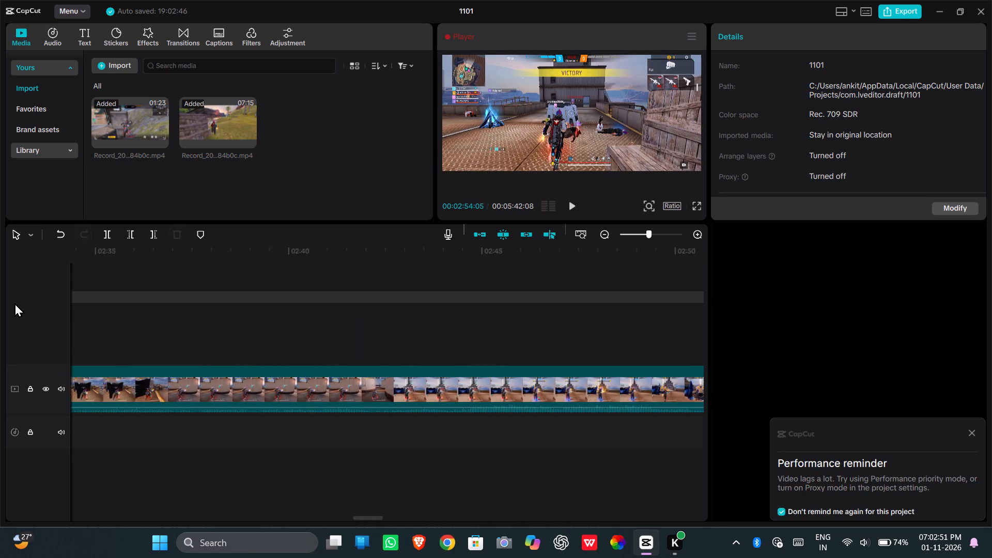
left_click_drag(14, 303, 44, 308)
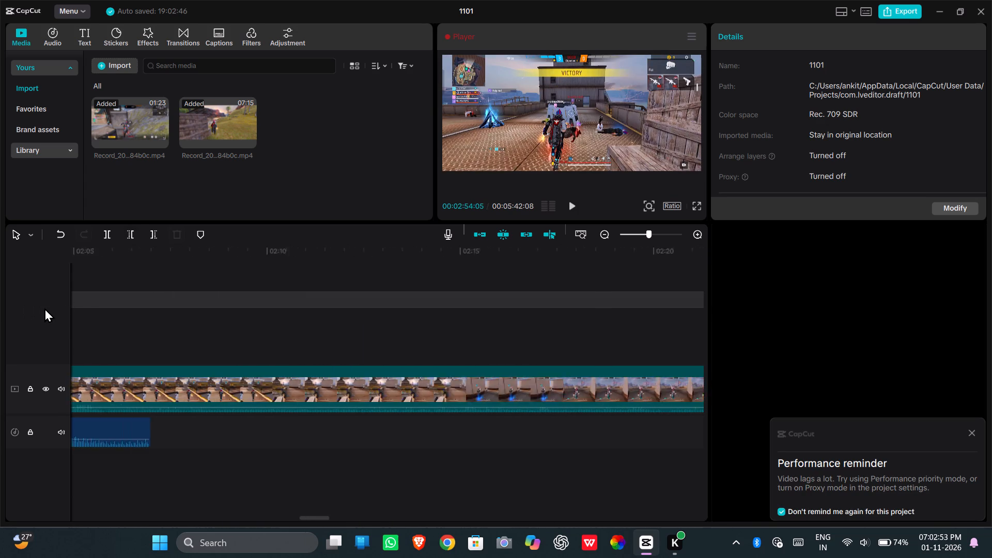
left_click_drag(44, 308, 199, 314)
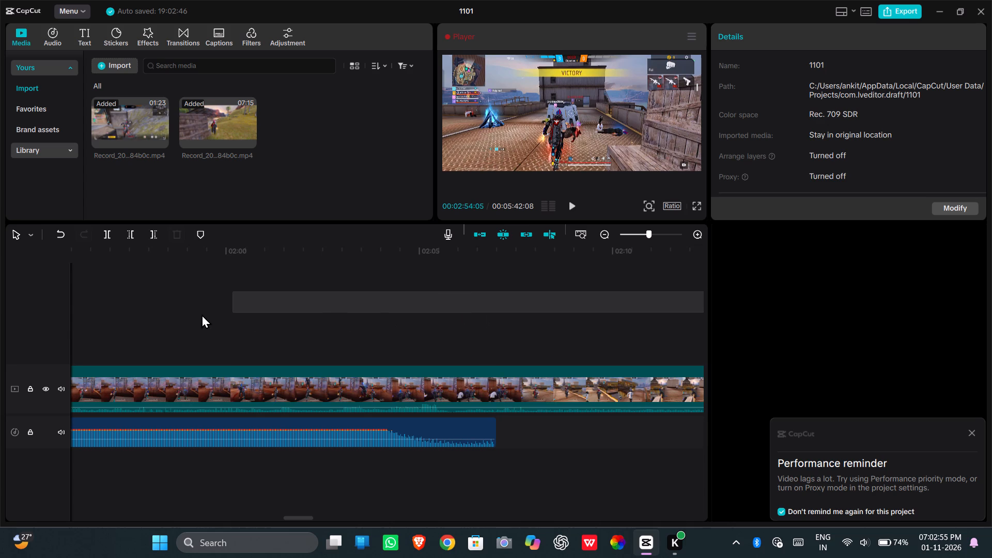
left_click_drag(199, 314, 45, 329)
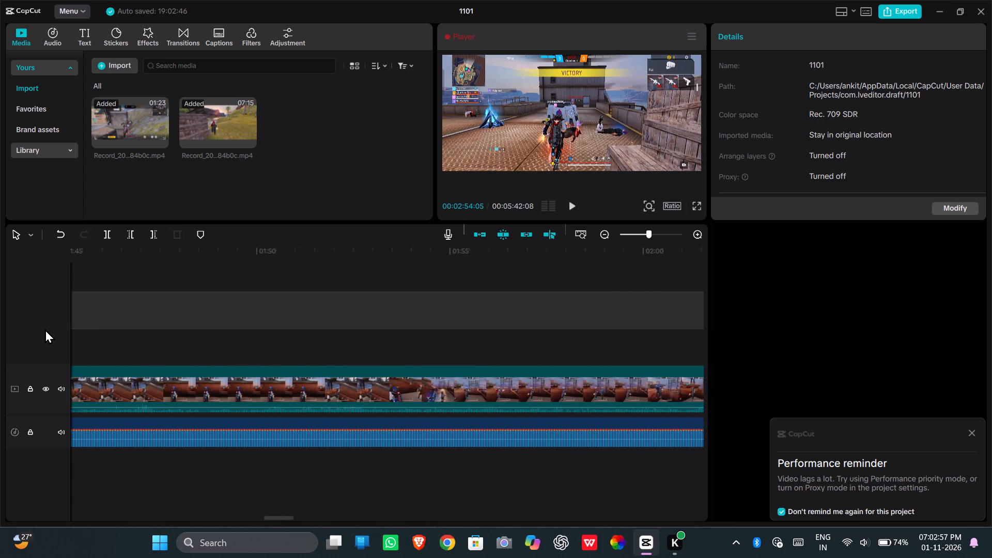
left_click_drag(45, 329, 125, 329)
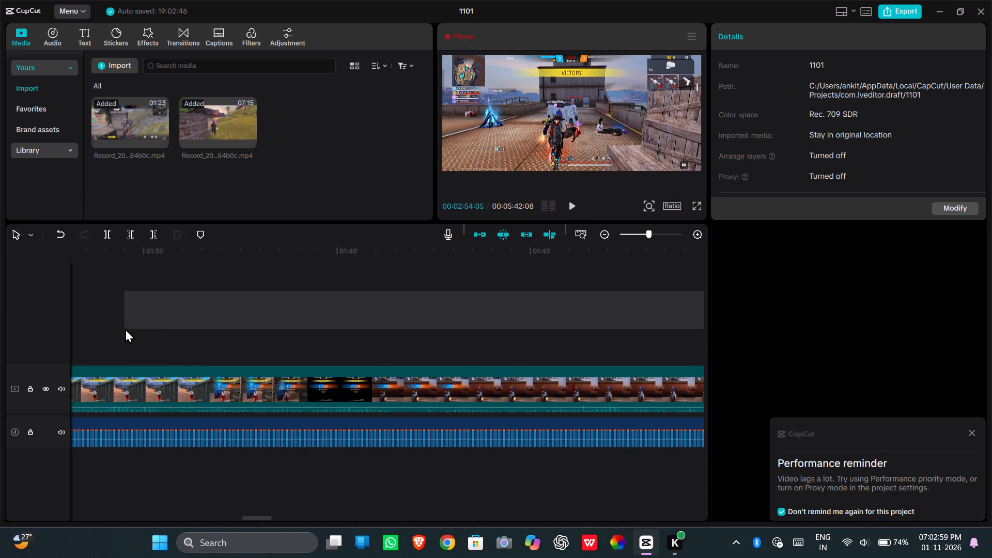
left_click_drag(125, 329, 19, 328)
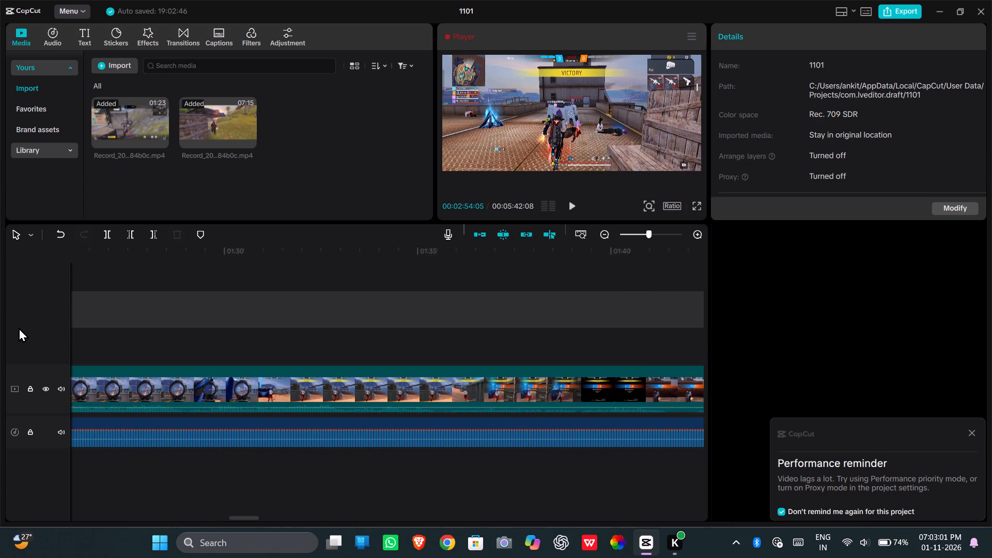
left_click_drag(19, 328, 45, 327)
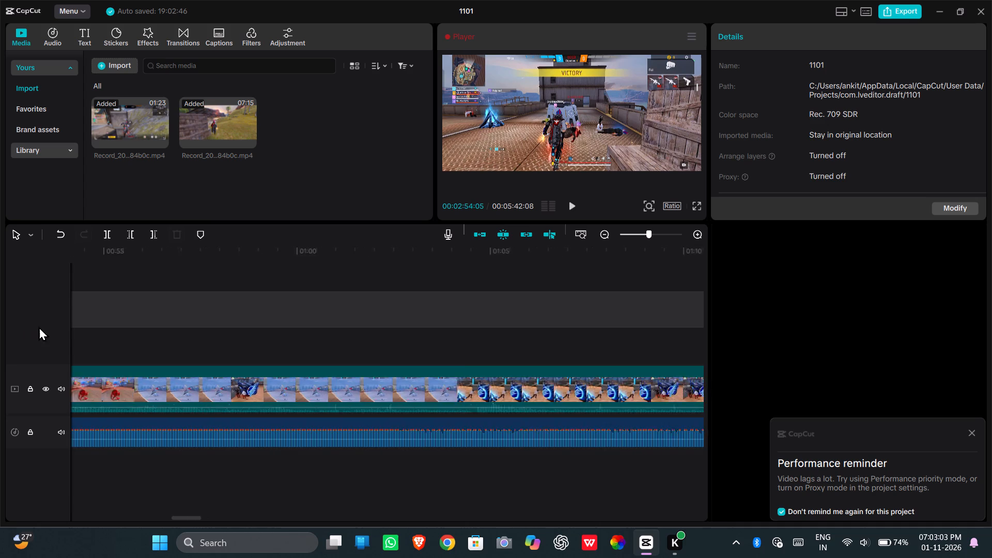
left_click_drag(45, 327, 367, 327)
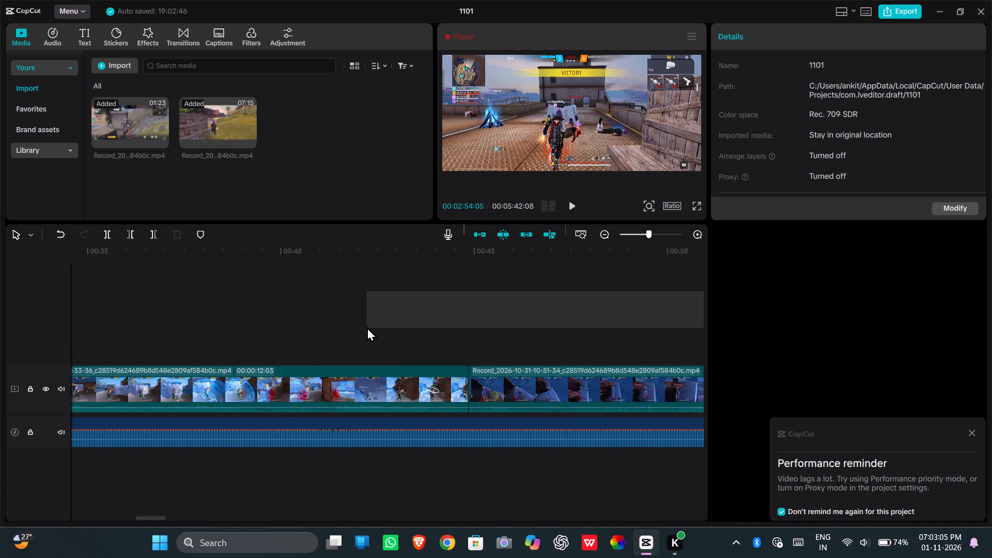
left_click_drag(367, 327, 467, 324)
left_click(470, 325)
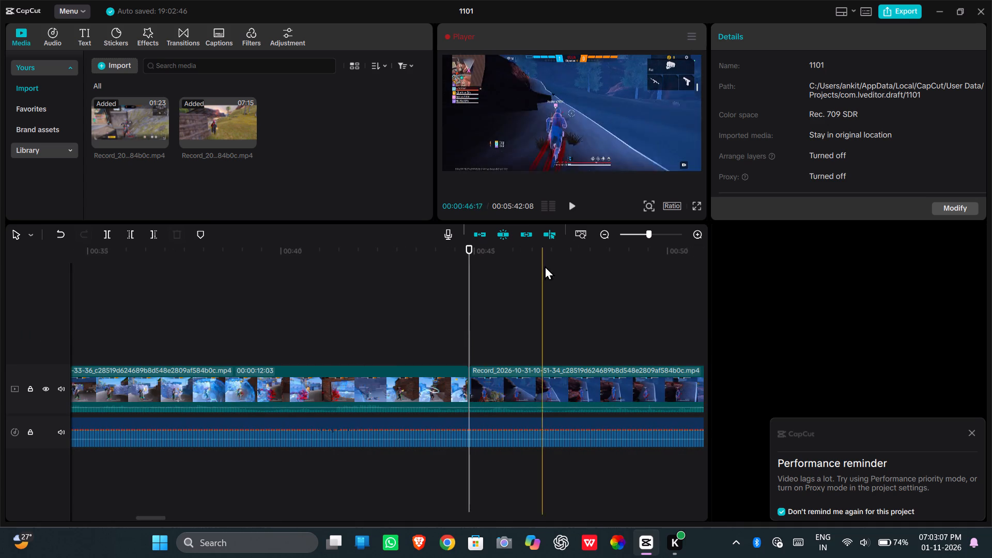
left_click(573, 206)
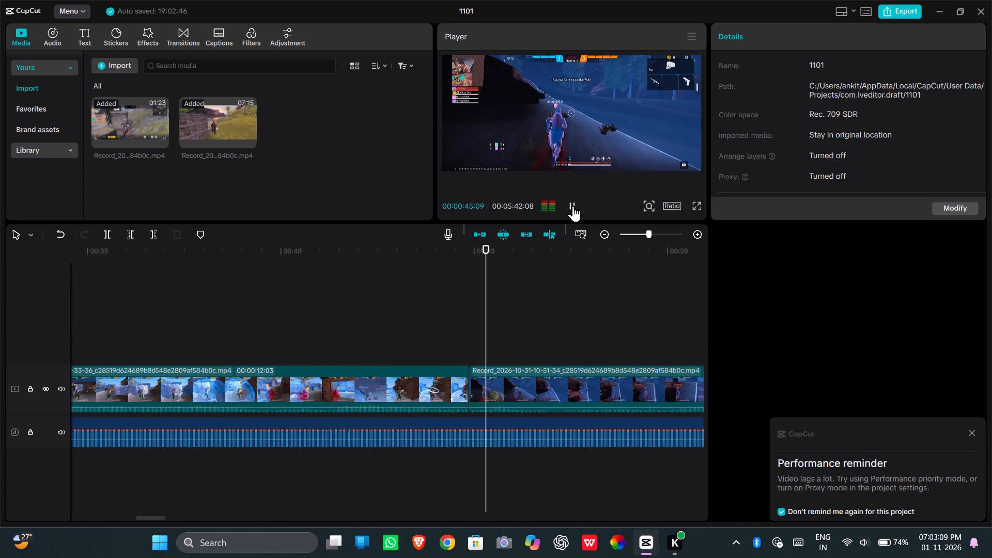
left_click(573, 206)
left_click(573, 206)
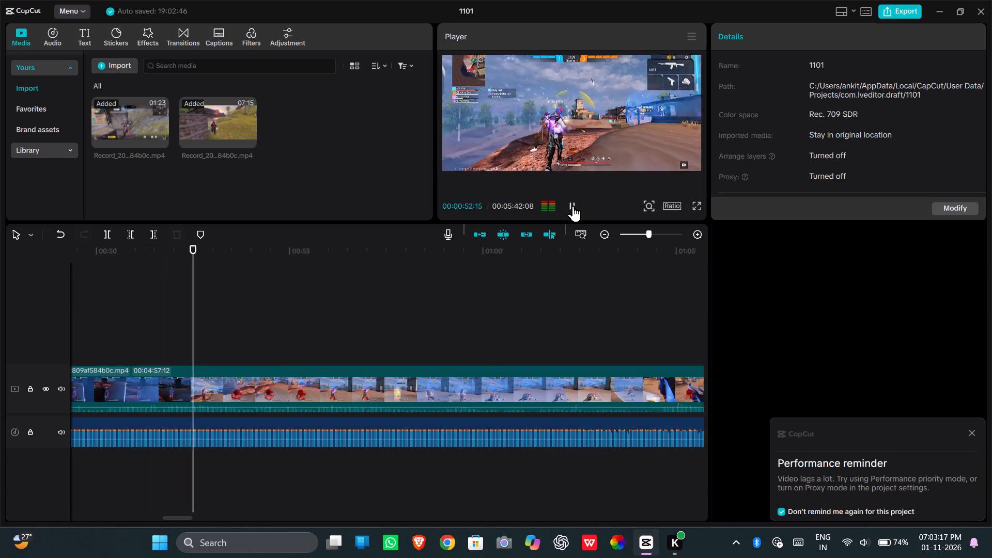
left_click(573, 206)
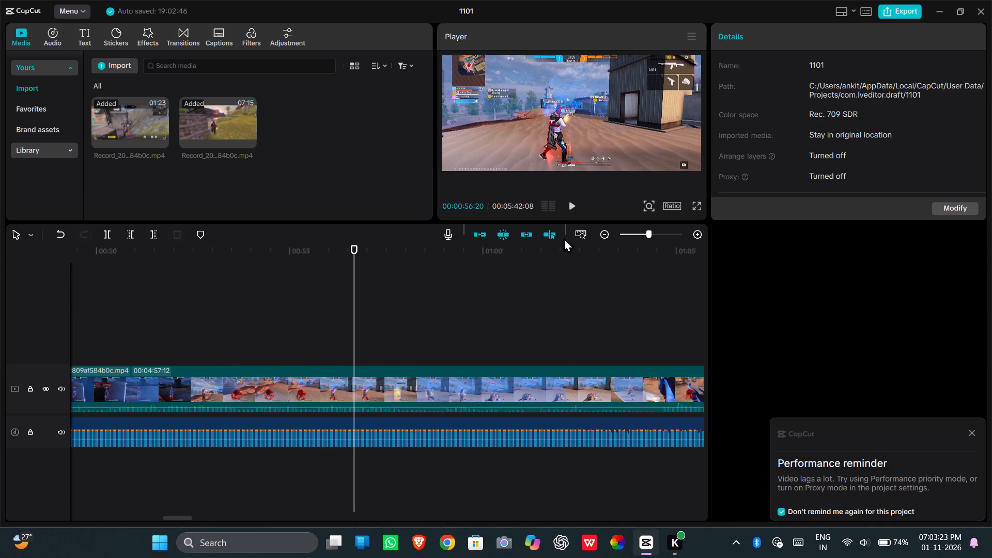
left_click(114, 233)
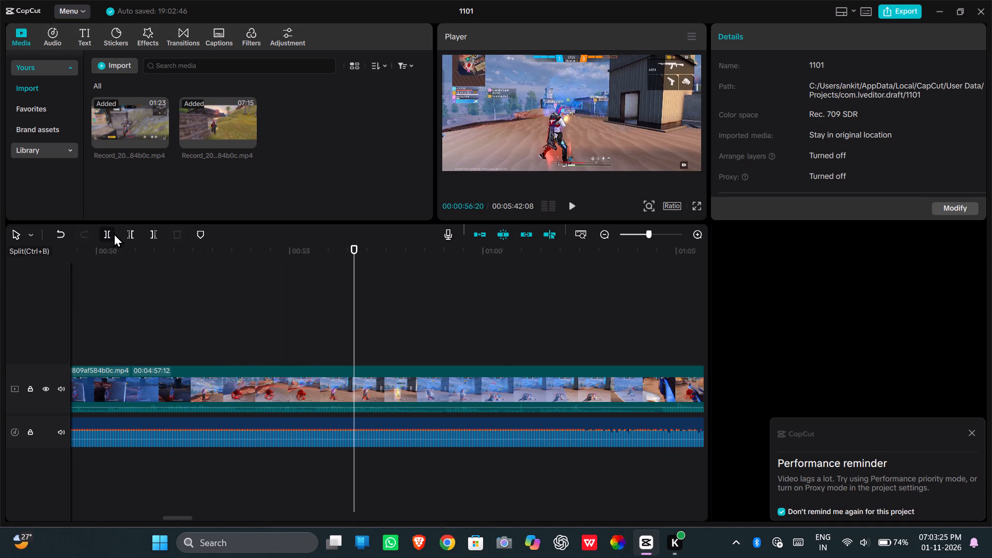
Skim the added recording from 00:00:56:20 to about 00:02:33 for where the next usable fight starts.
left_click(572, 204)
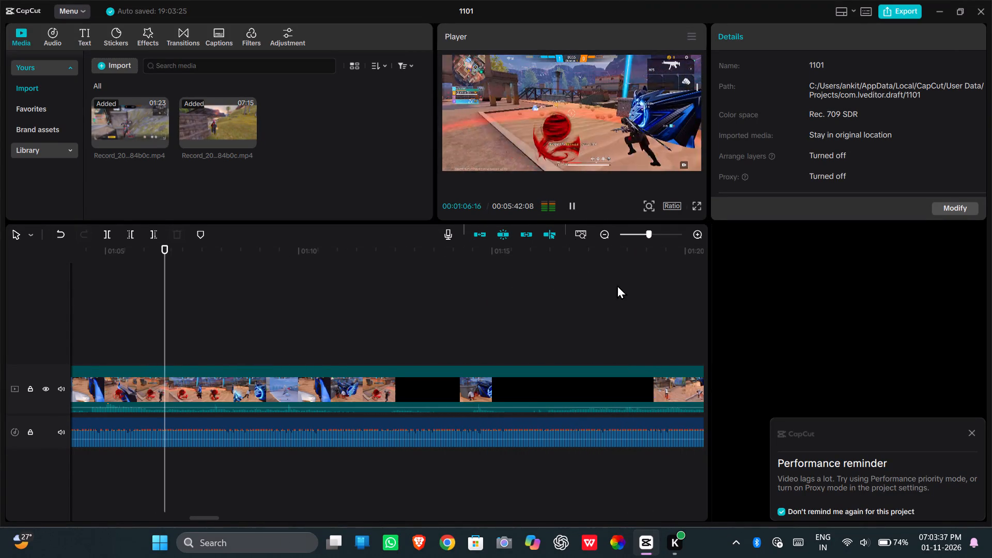
left_click(402, 307)
left_click(633, 304)
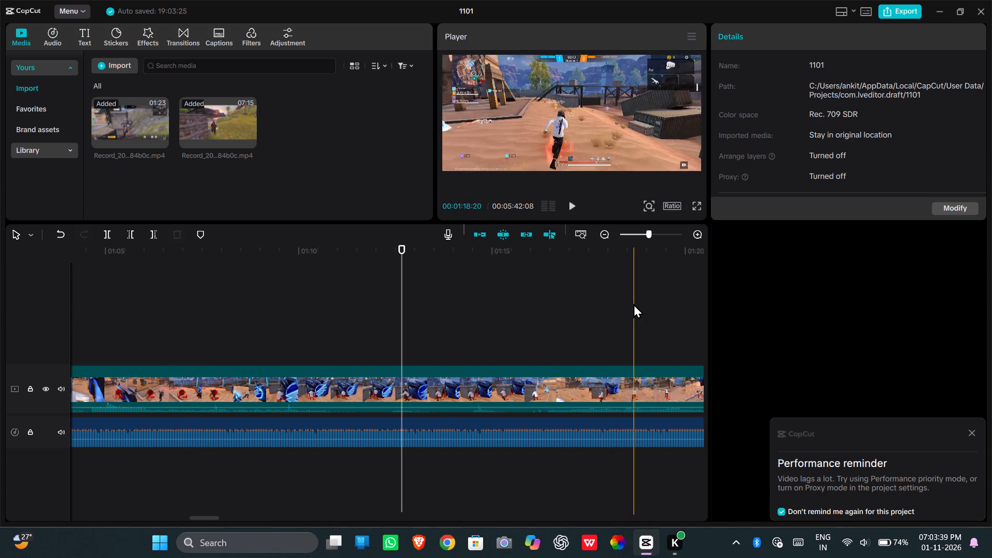
left_click(684, 311)
left_click(695, 312)
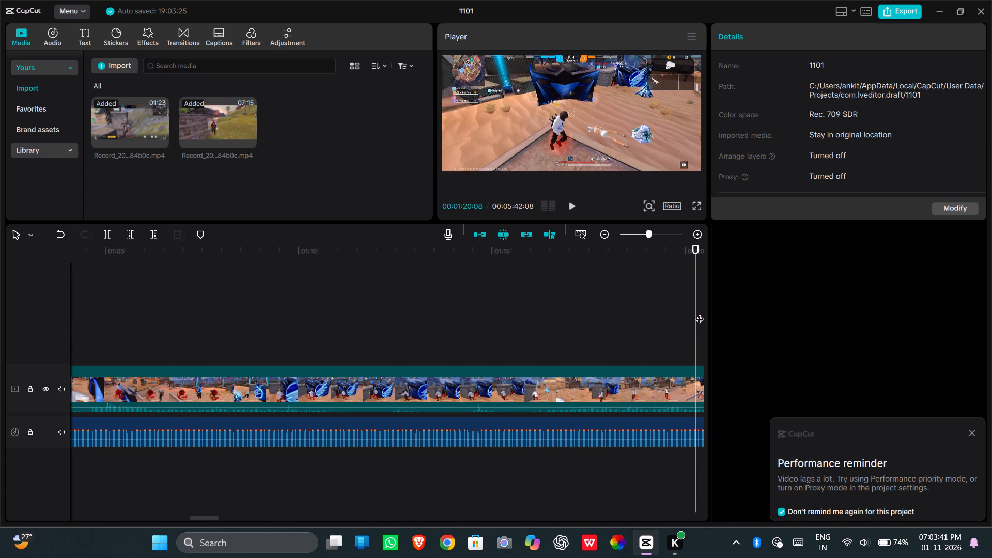
left_click_drag(697, 313, 707, 312)
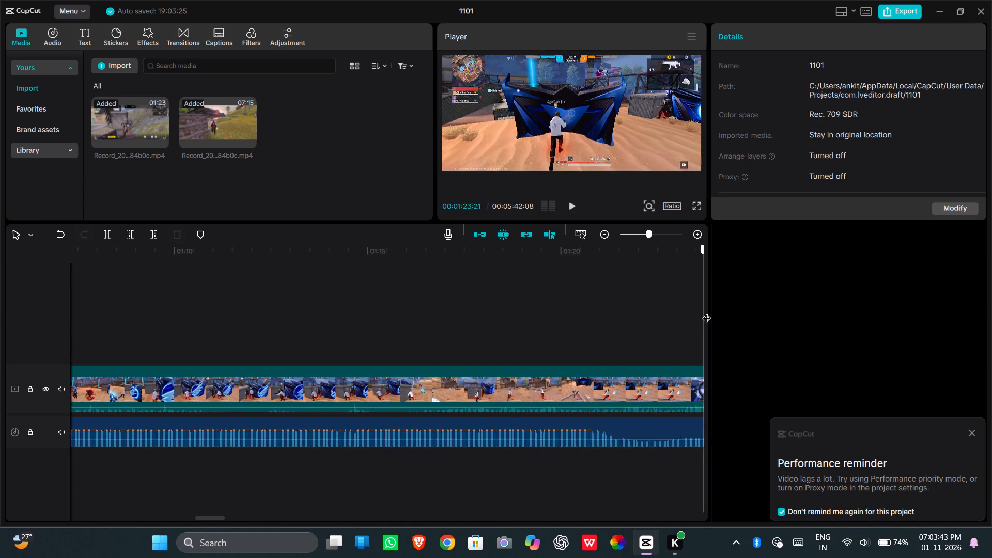
left_click_drag(707, 312, 636, 328)
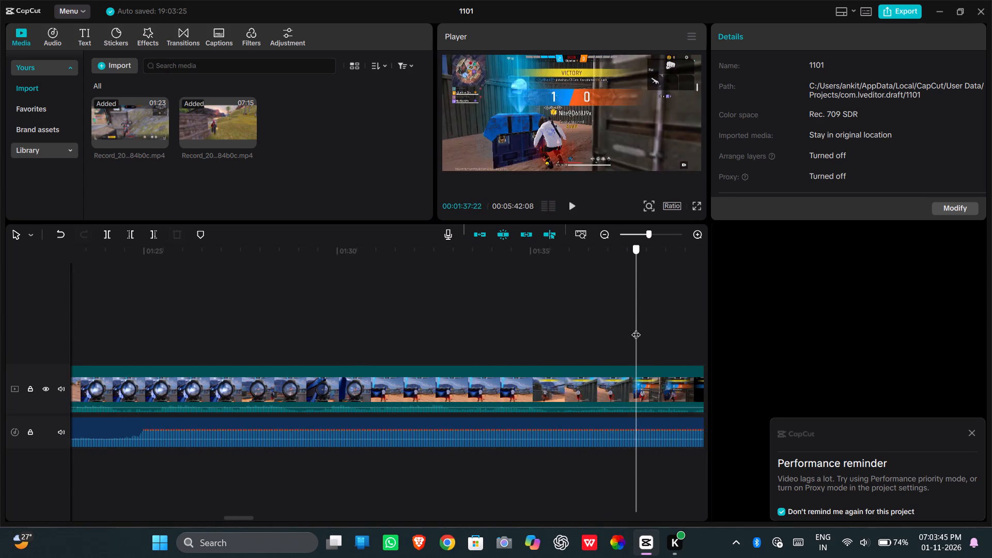
left_click_drag(636, 328, 698, 328)
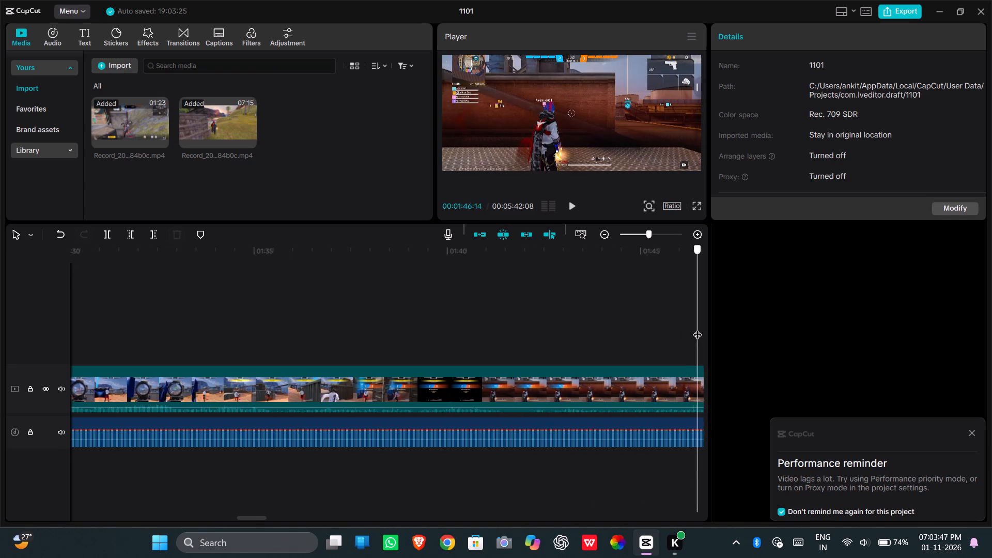
left_click_drag(698, 328, 697, 332)
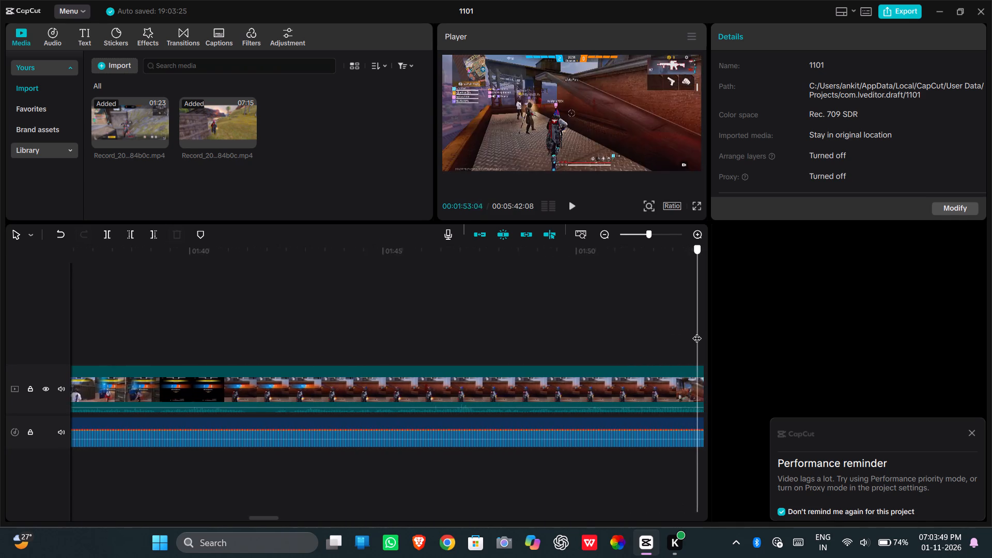
left_click_drag(697, 332, 690, 334)
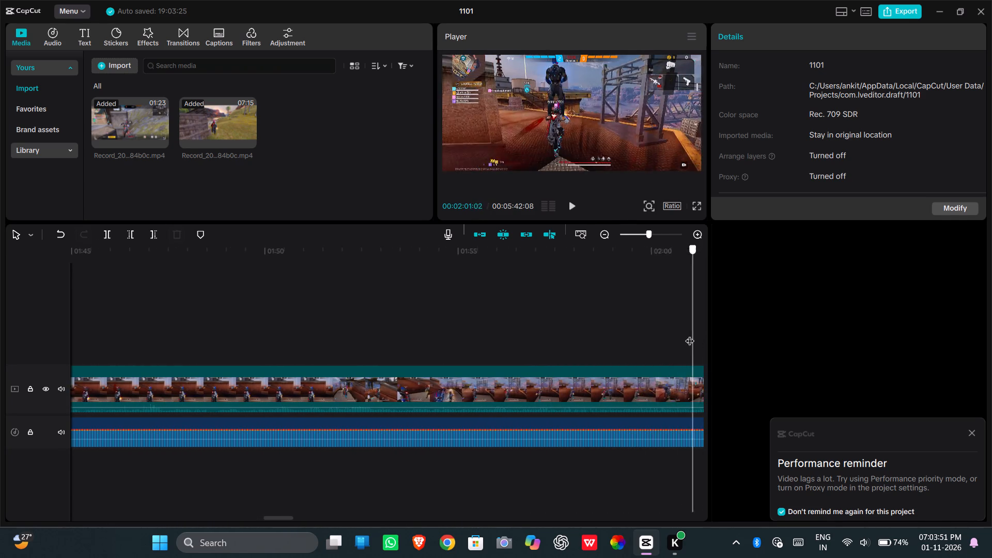
left_click_drag(690, 334, 703, 333)
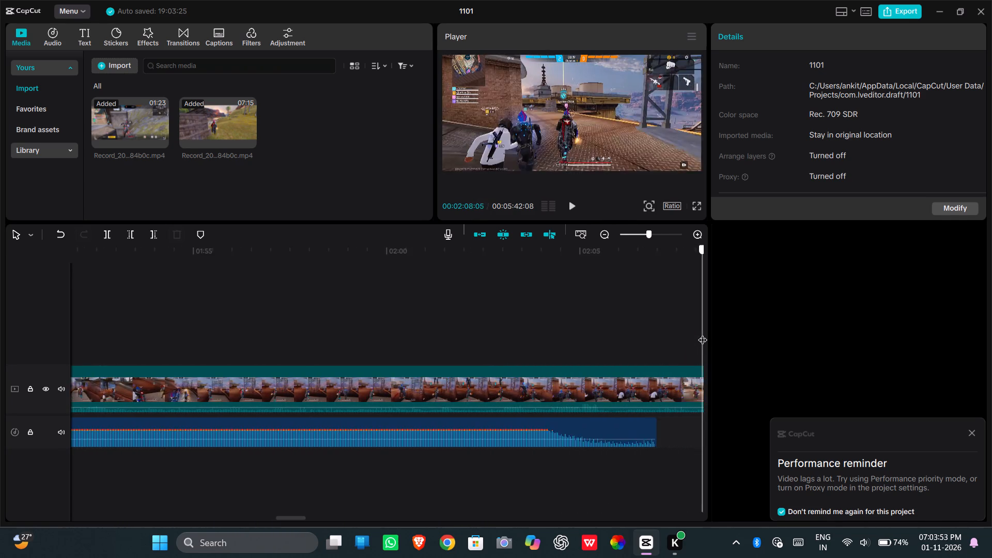
left_click_drag(703, 333, 707, 335)
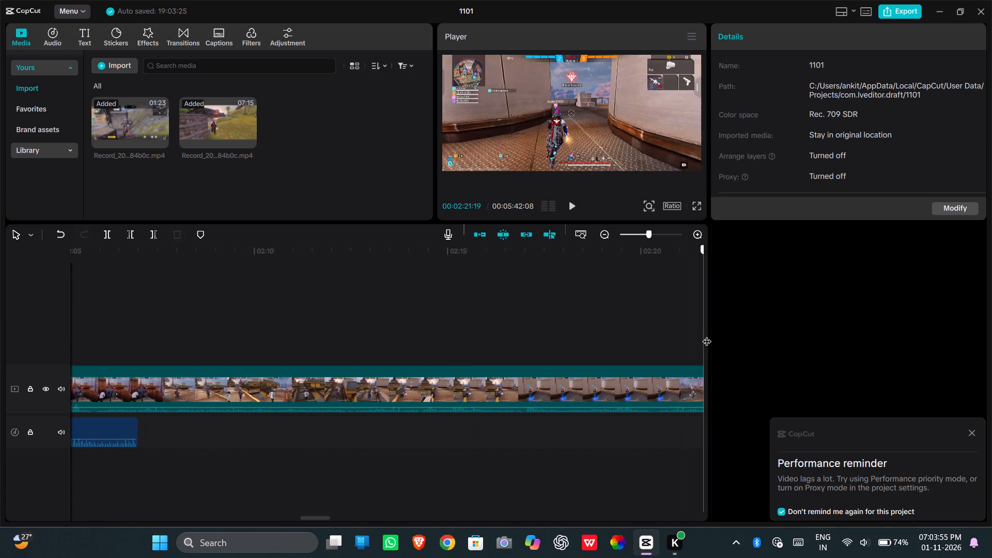
left_click_drag(707, 335, 638, 337)
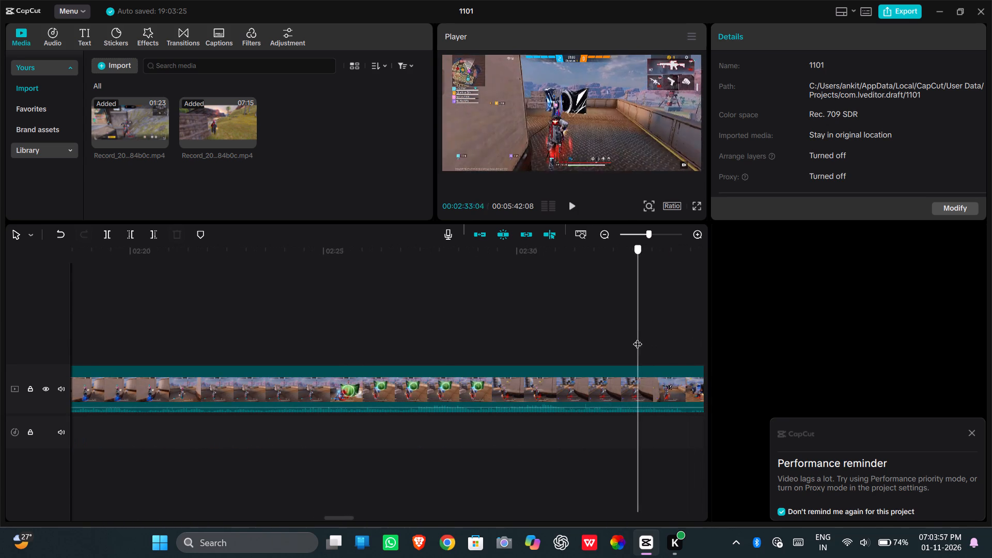
Split the added recording at 00:02:21:23 and delete the section between 00:00:56:20 and that point.
left_click_drag(638, 337, 460, 336)
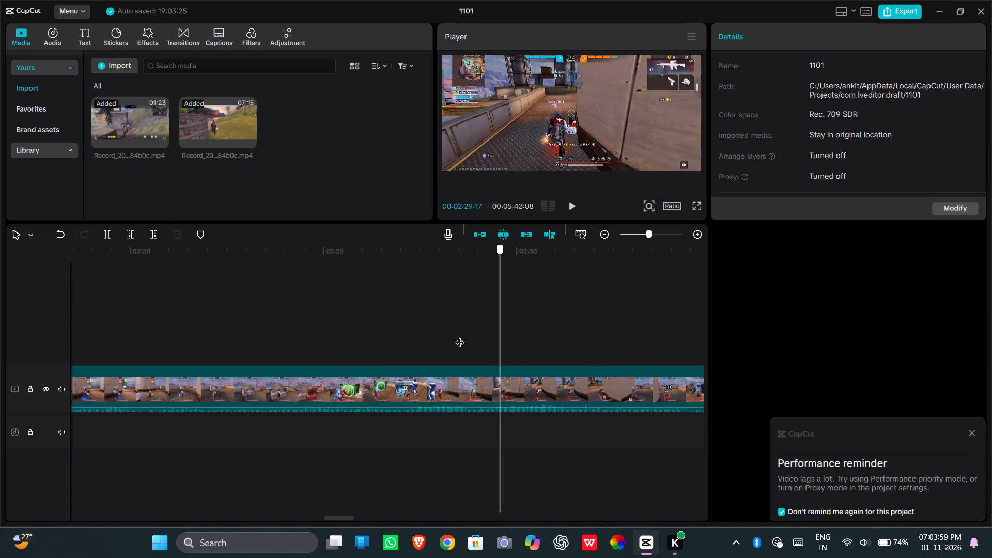
left_click_drag(460, 336, 297, 329)
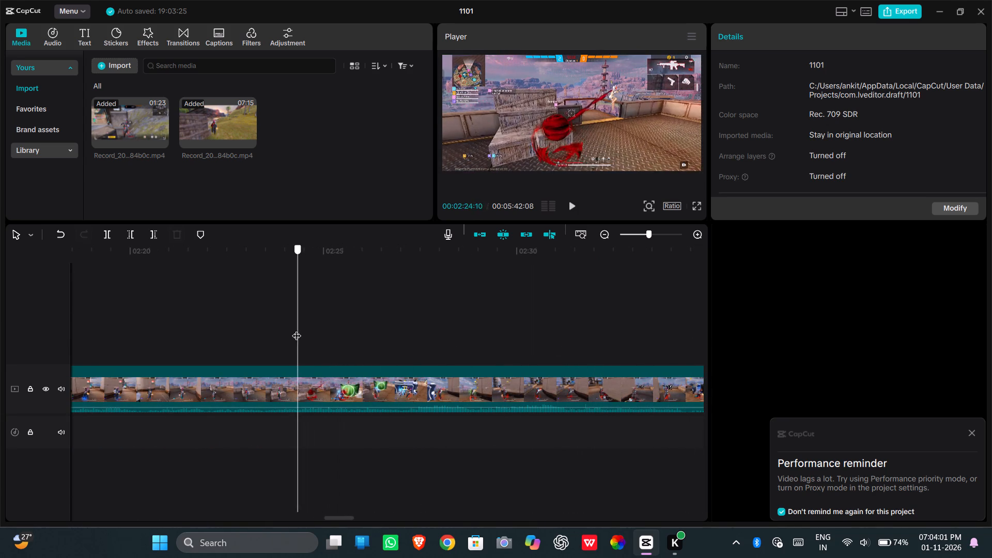
left_click_drag(297, 329, 220, 328)
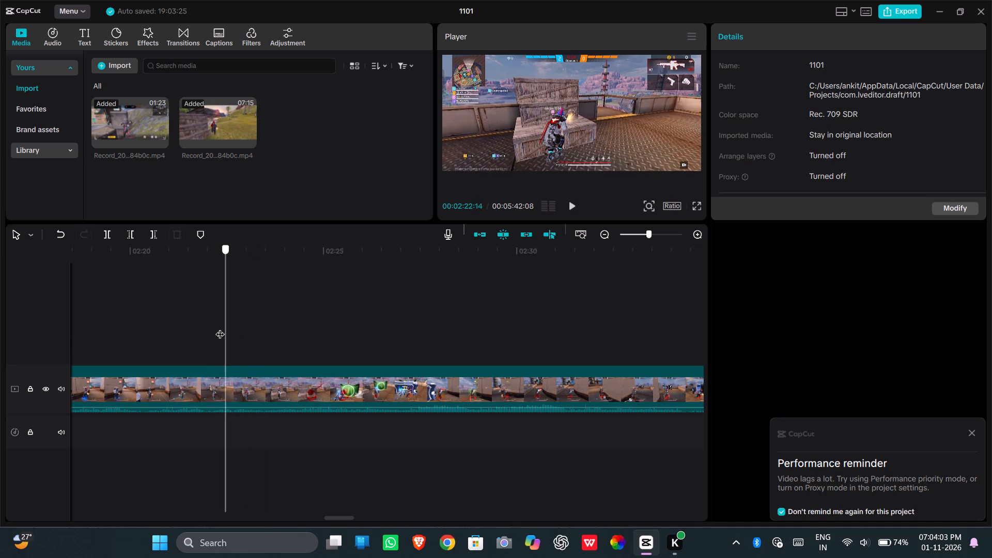
left_click_drag(220, 328, 199, 329)
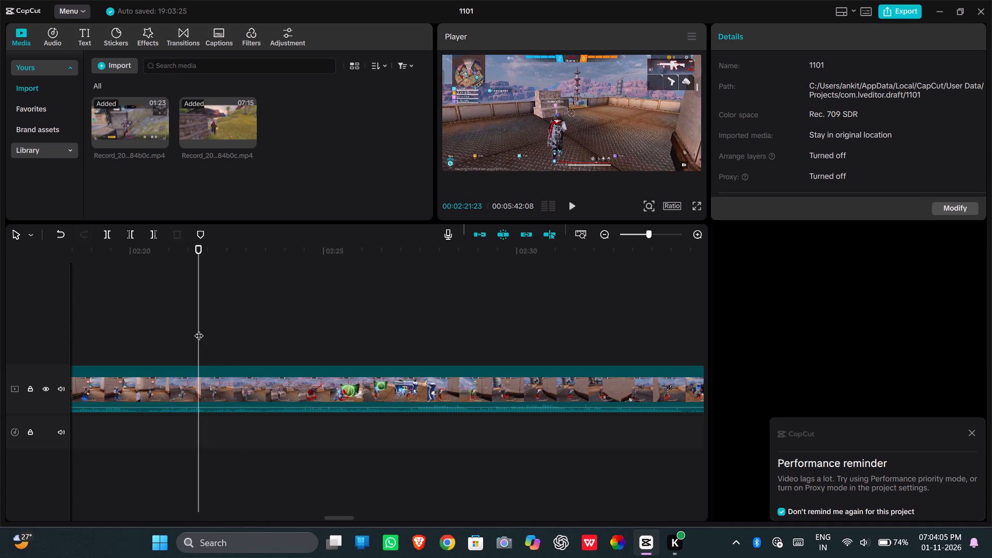
left_click(107, 232)
left_click(163, 377)
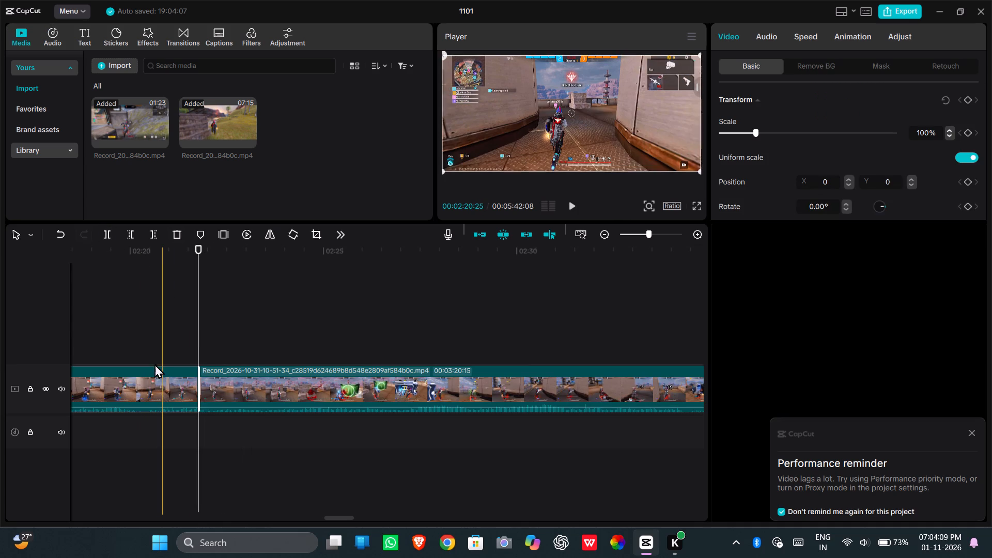
left_click(178, 233)
Return to the cut at 00:00:56:20, play the fight from there, pause at 00:01:08:19, and split the recording at that point.
left_click_drag(198, 316, 56, 343)
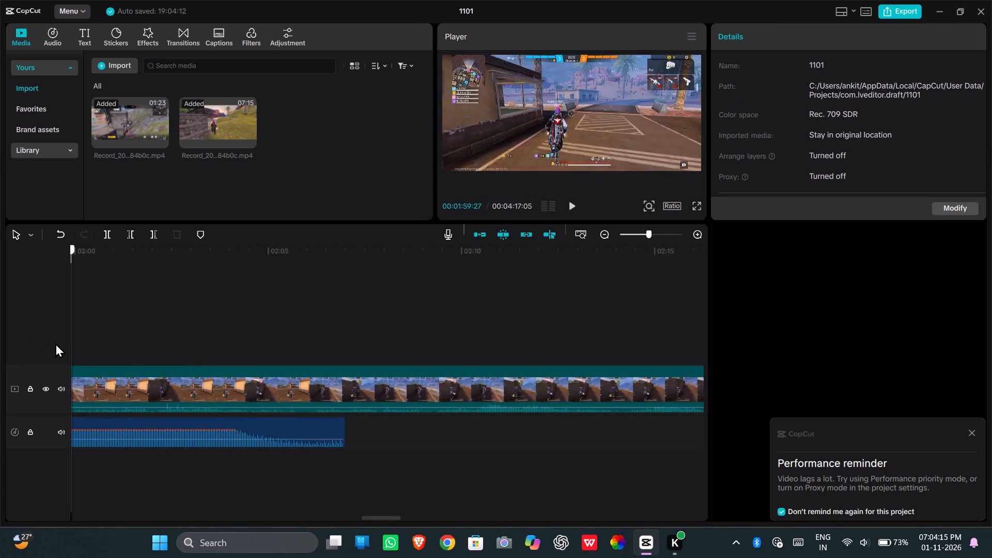
left_click_drag(56, 343, 415, 353)
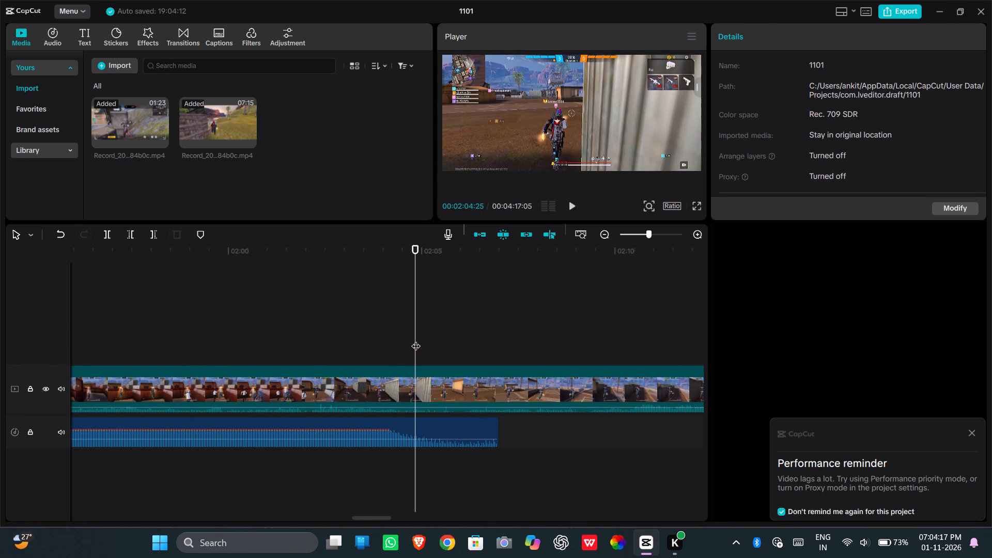
left_click_drag(416, 339, 402, 344)
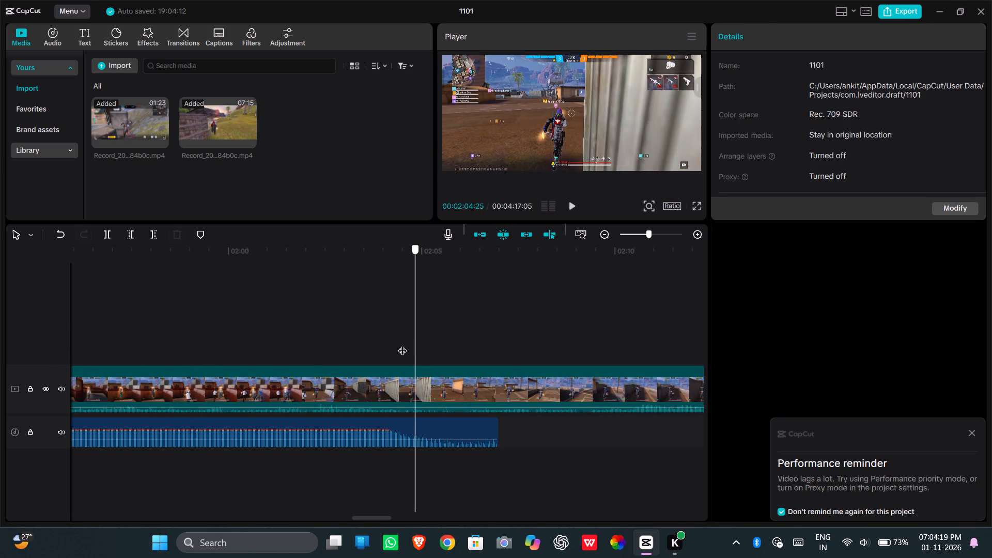
left_click_drag(402, 344, 124, 359)
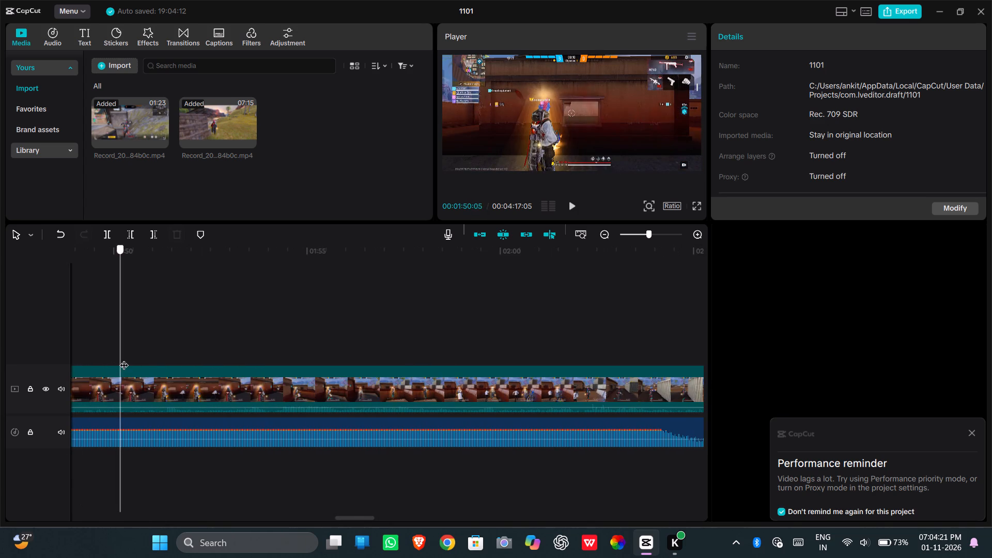
left_click_drag(124, 359, 78, 338)
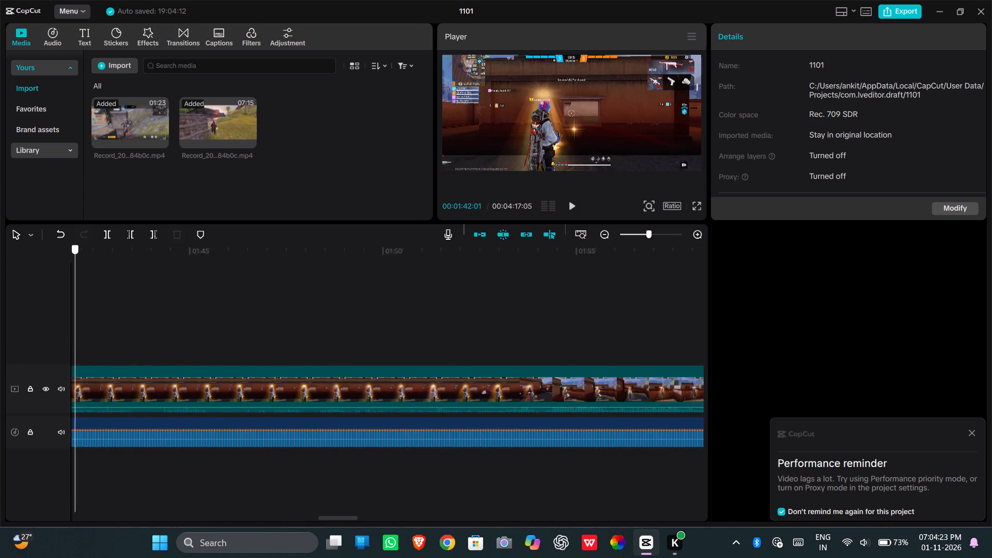
left_click_drag(78, 338, 96, 336)
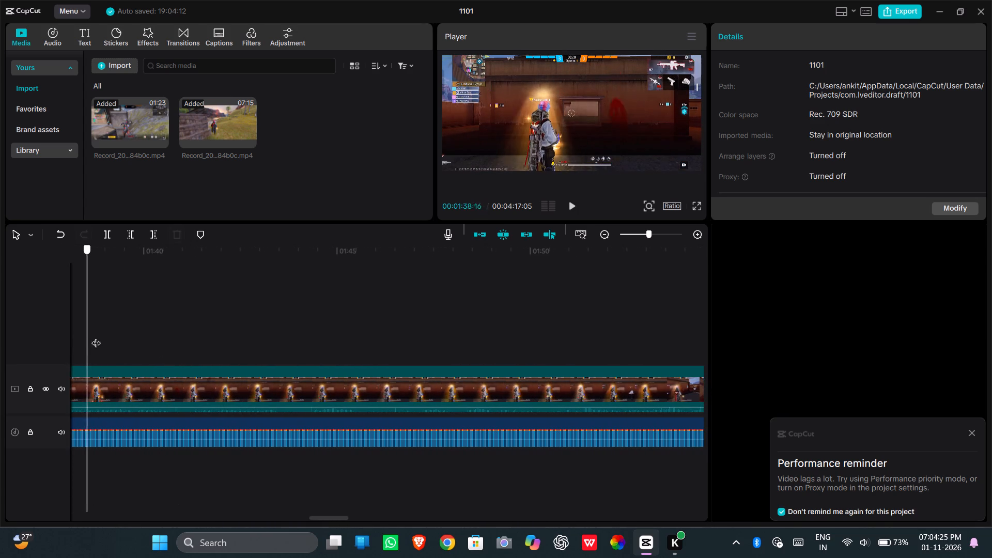
left_click_drag(96, 336, 91, 338)
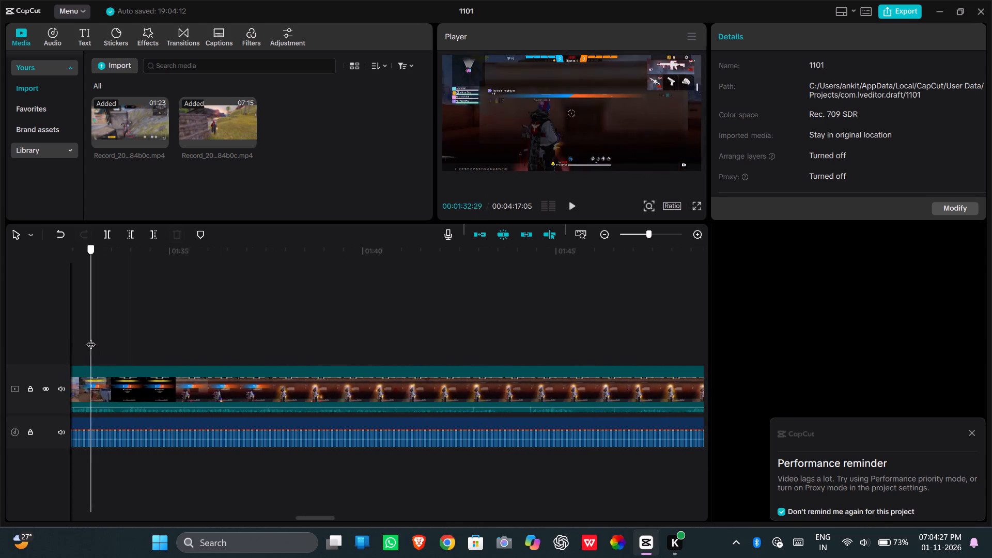
left_click_drag(91, 338, 198, 330)
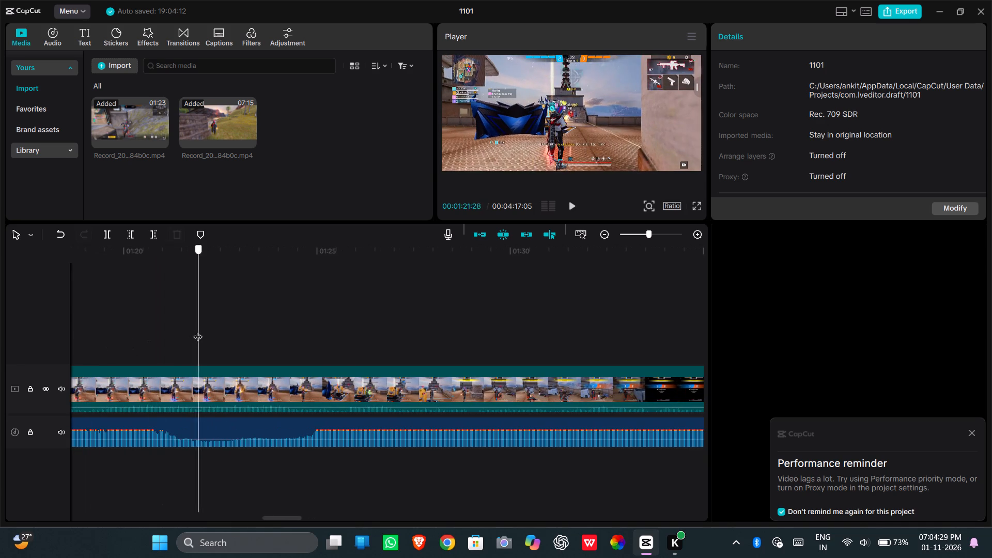
left_click_drag(198, 330, 117, 335)
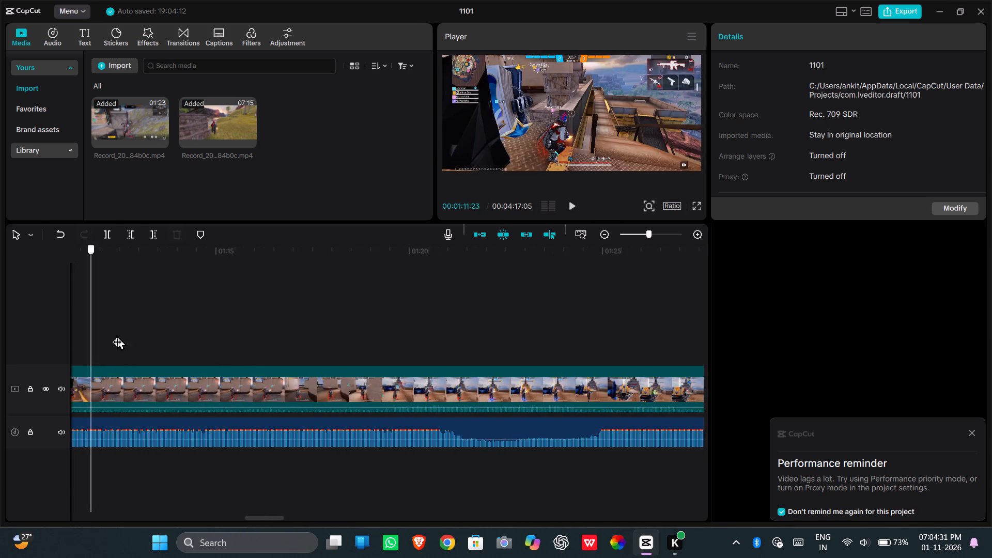
left_click_drag(117, 335, 111, 337)
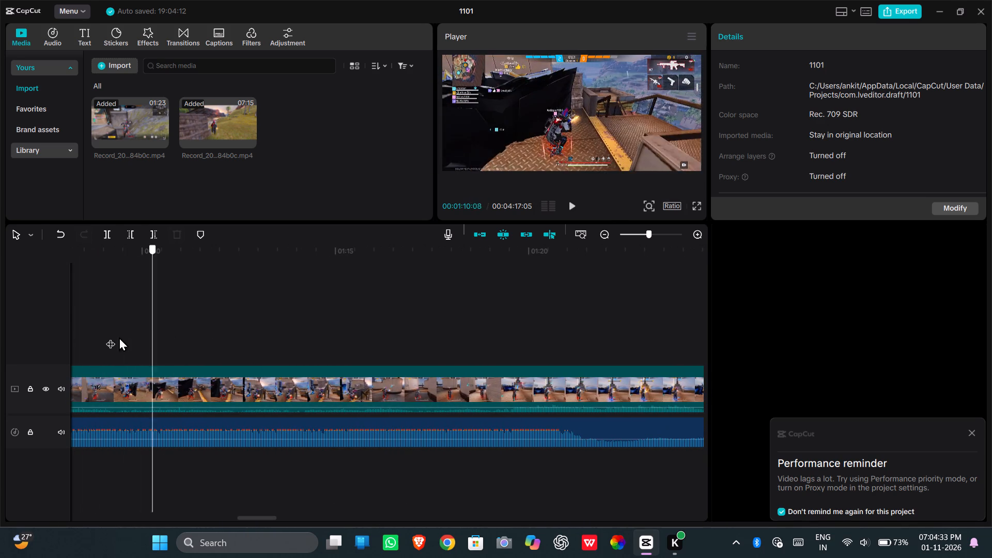
left_click_drag(111, 337, 128, 336)
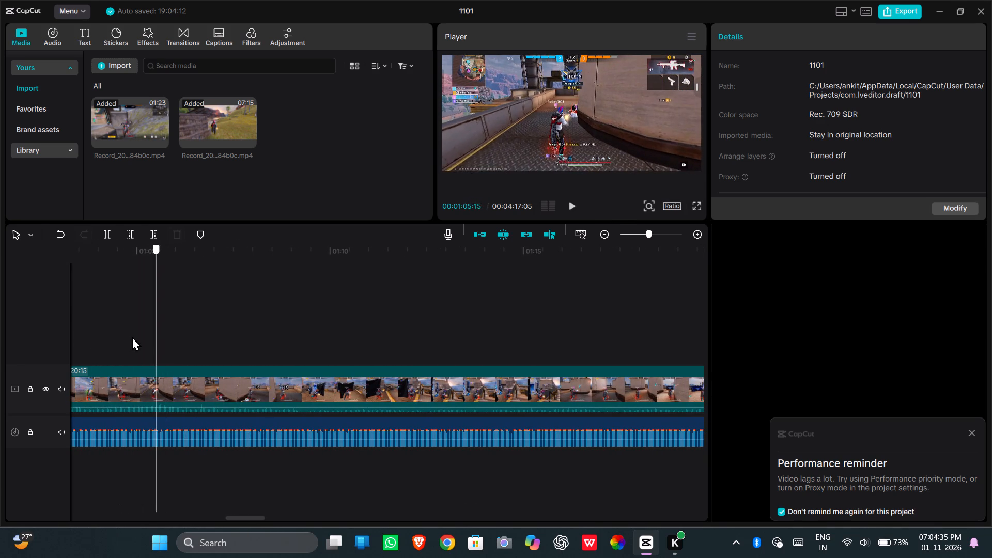
left_click_drag(128, 336, 218, 345)
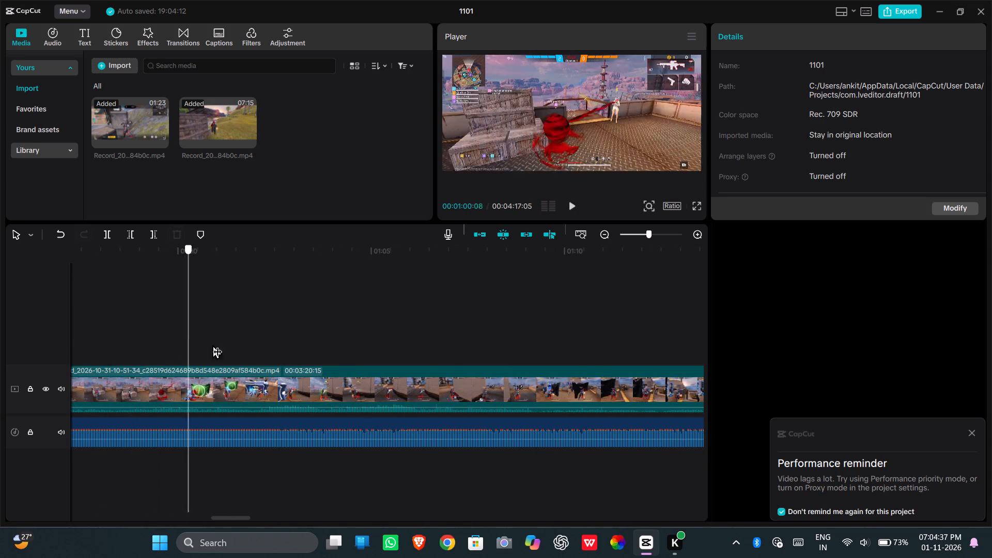
left_click_drag(218, 345, 67, 348)
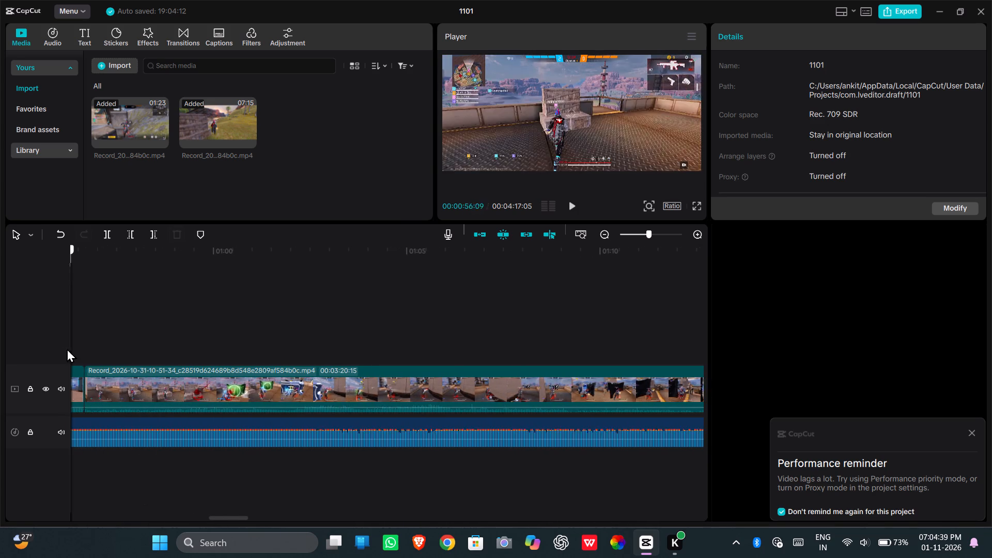
left_click_drag(67, 348, 138, 352)
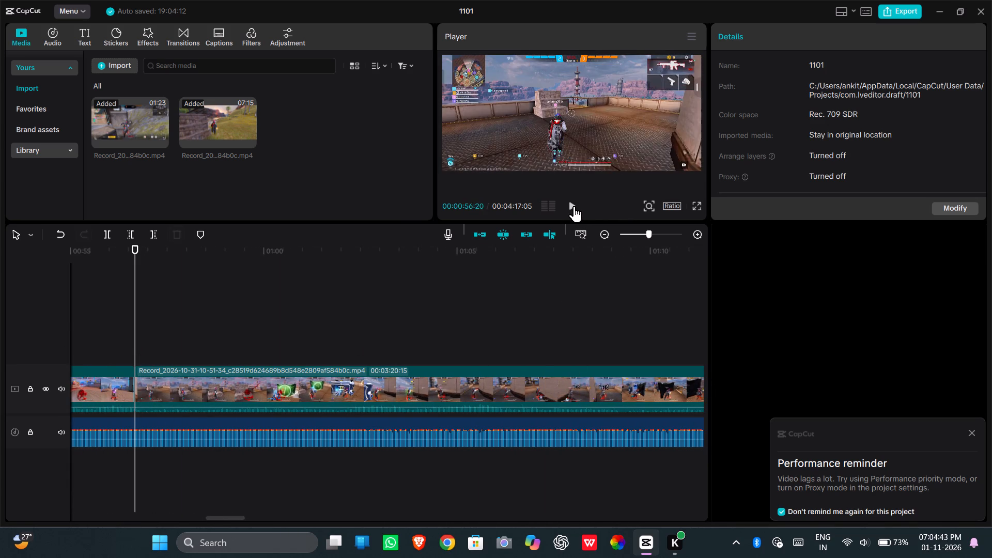
left_click(574, 206)
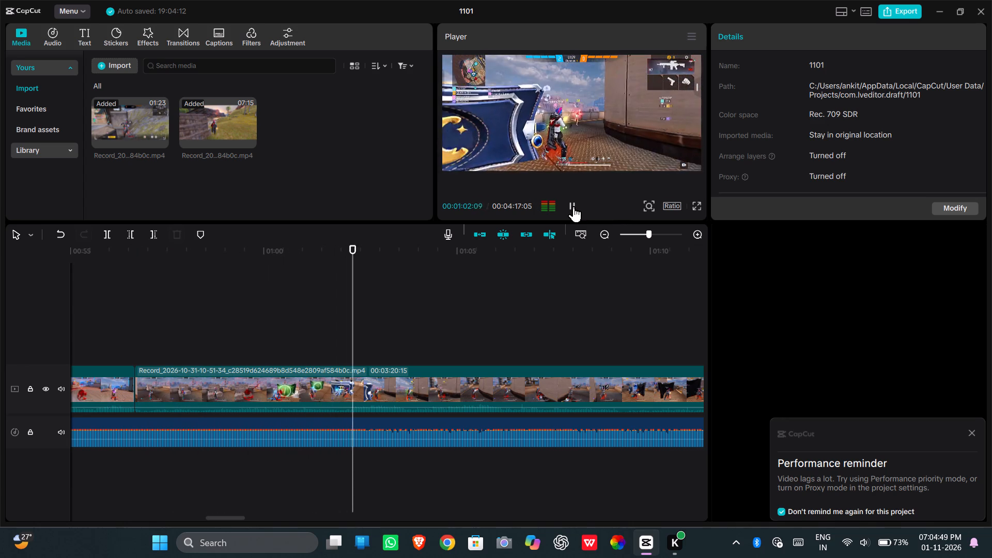
left_click(574, 206)
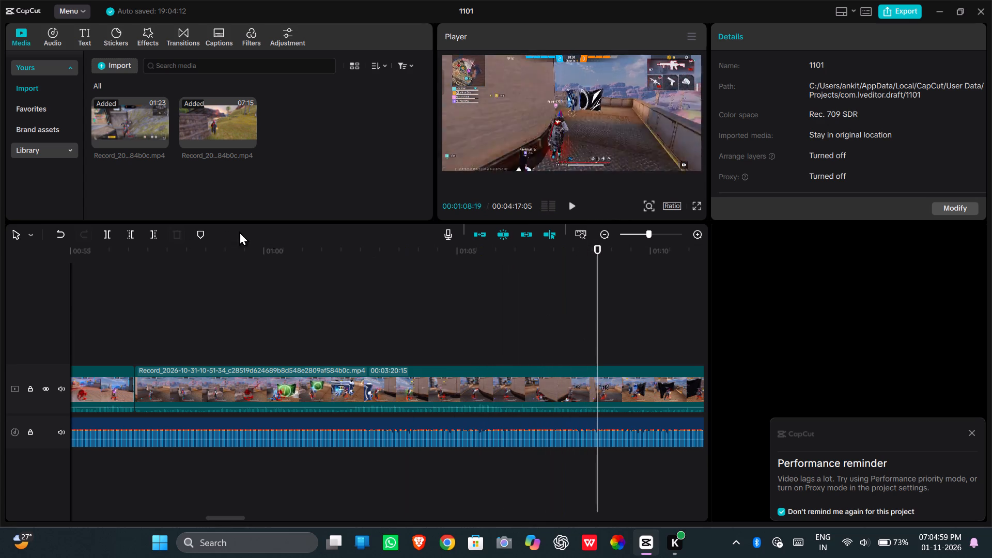
left_click(107, 231)
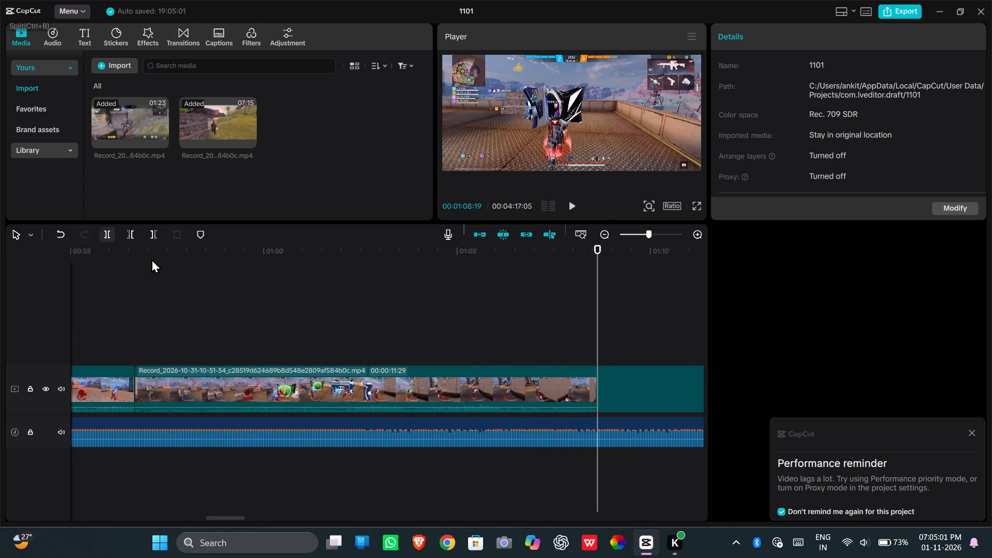
Play on from the split, move back to 00:01:18:08, and trim away the section's footage before that point.
left_click(574, 208)
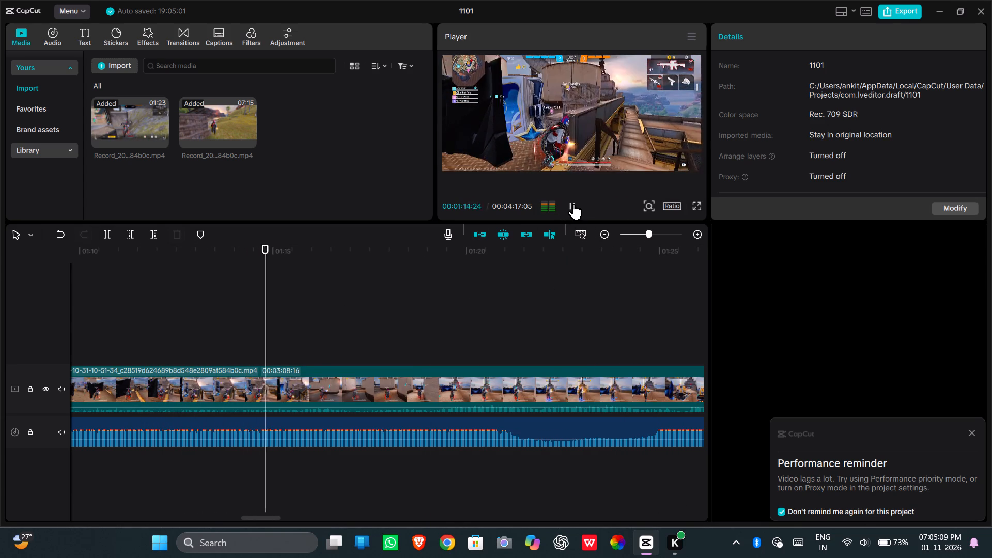
left_click(561, 314)
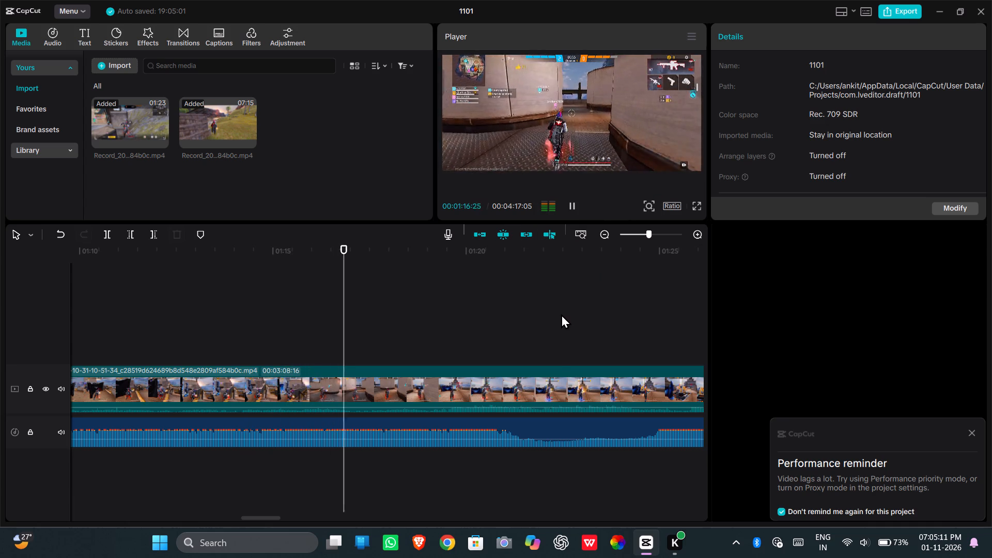
left_click(598, 324)
left_click(553, 328)
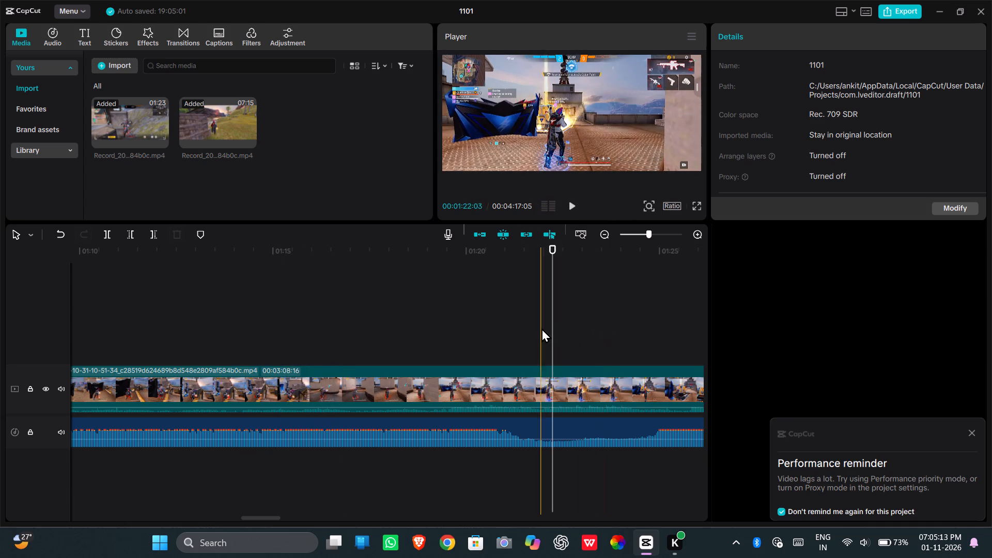
left_click(532, 327)
left_click(513, 322)
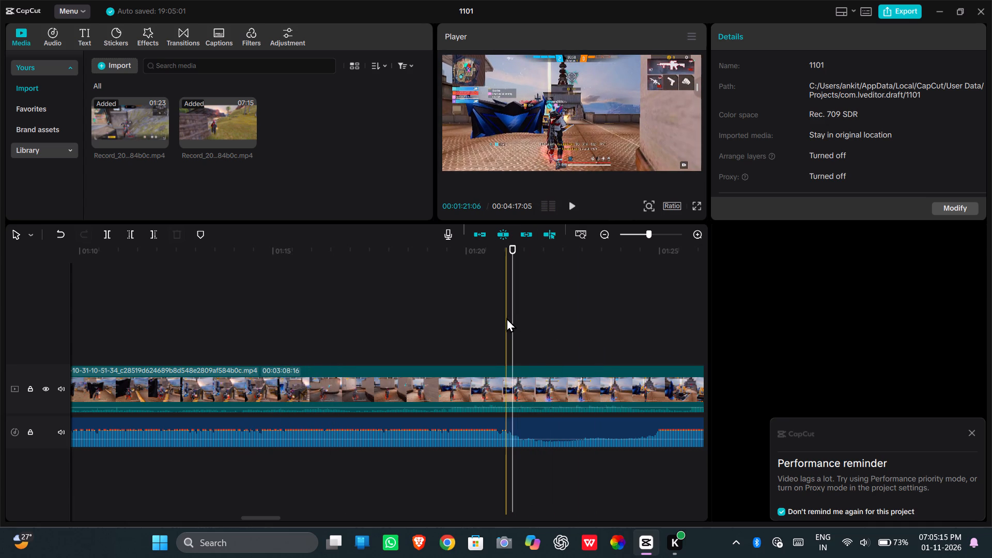
left_click(478, 316)
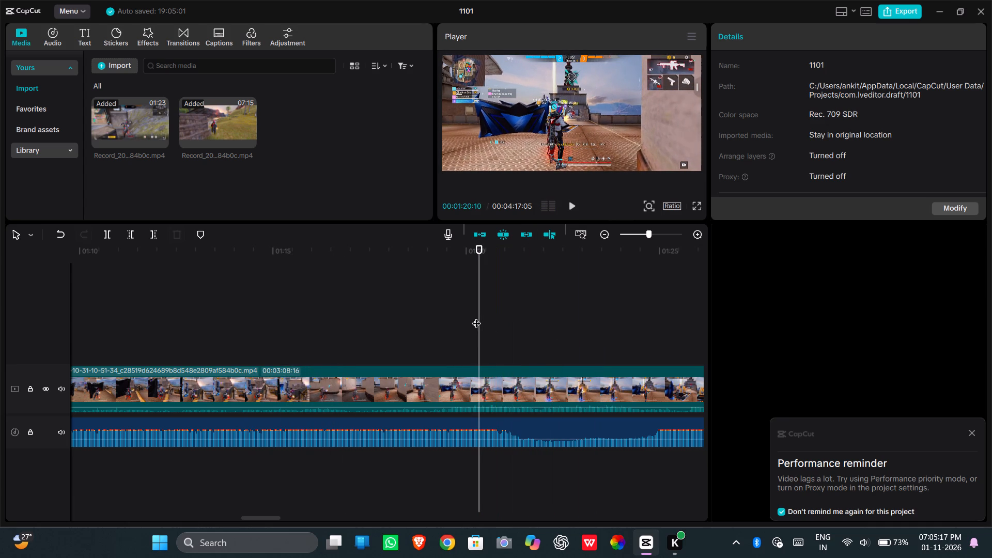
left_click(437, 311)
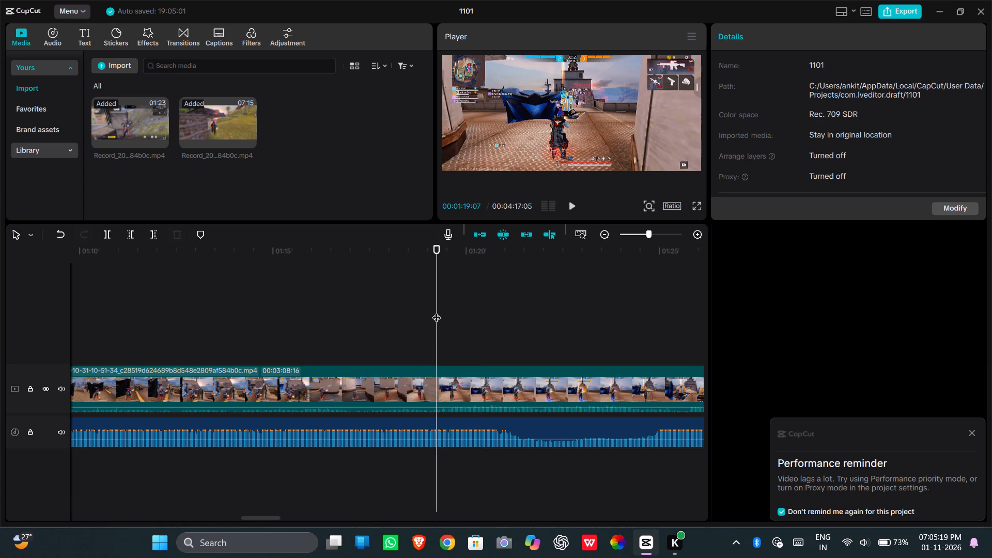
left_click(399, 306)
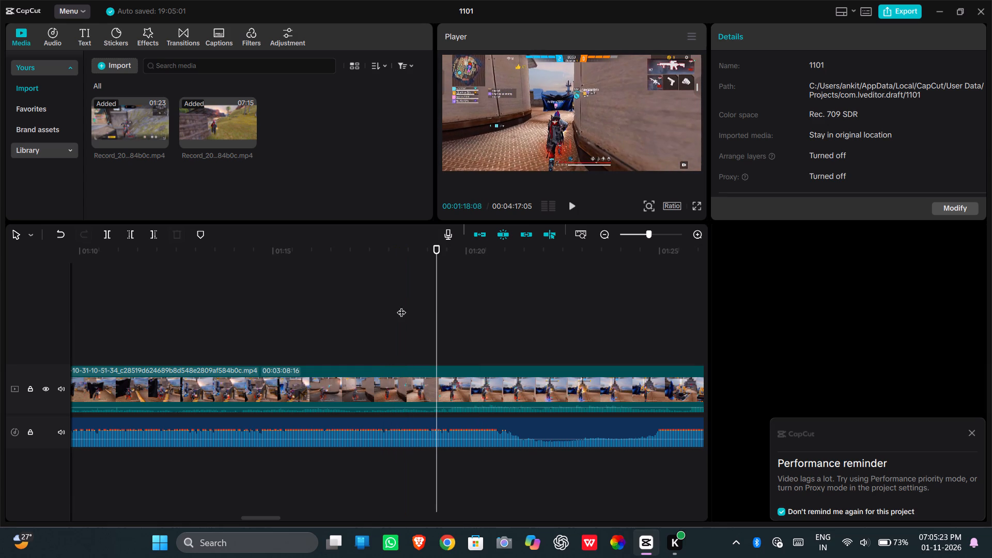
left_click(135, 230)
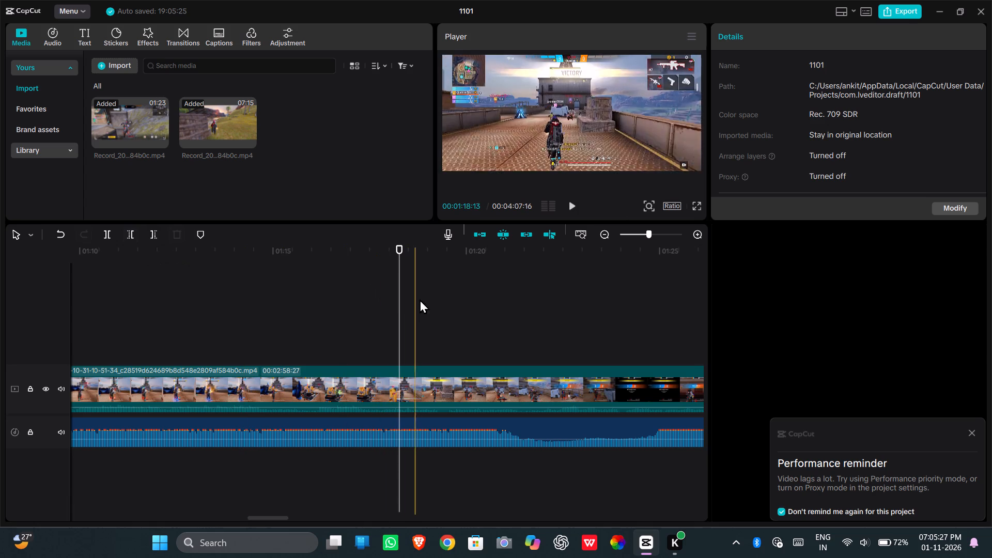
Play the trimmed section from its start at 00:01:08:19, pause at 00:01:22:17, and split the recording there.
left_click_drag(537, 315, 183, 332)
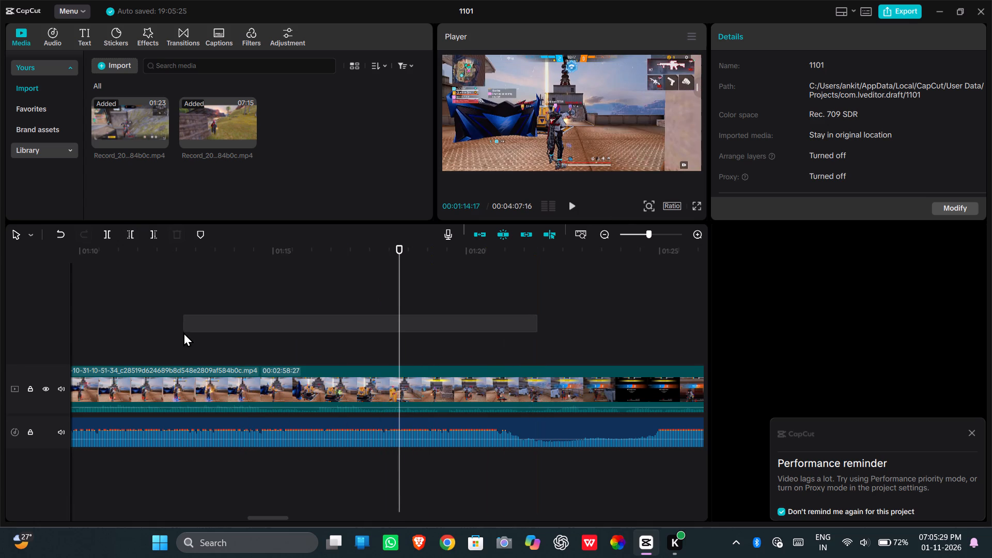
left_click_drag(183, 332, 185, 334)
left_click_drag(187, 327, 4, 301)
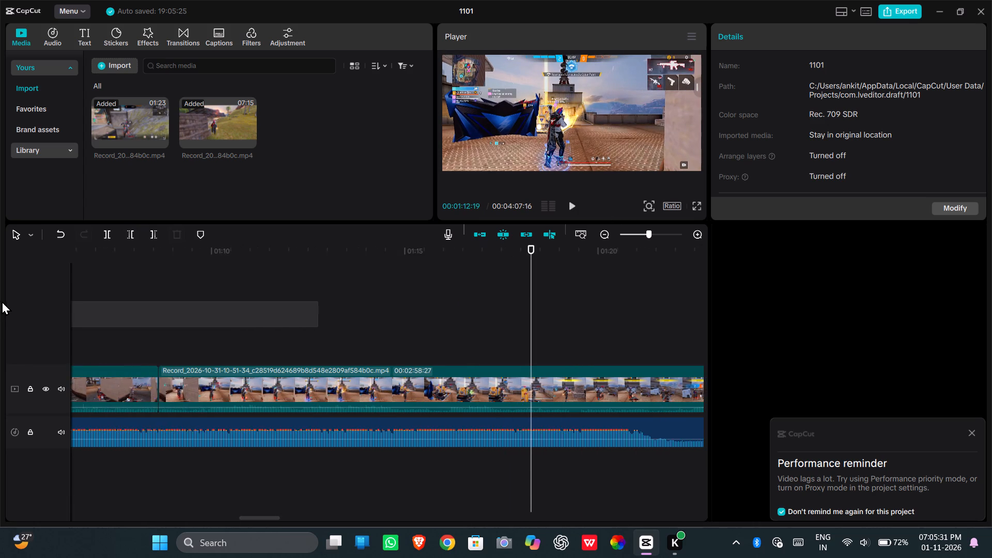
left_click_drag(4, 301, 292, 317)
left_click(268, 331)
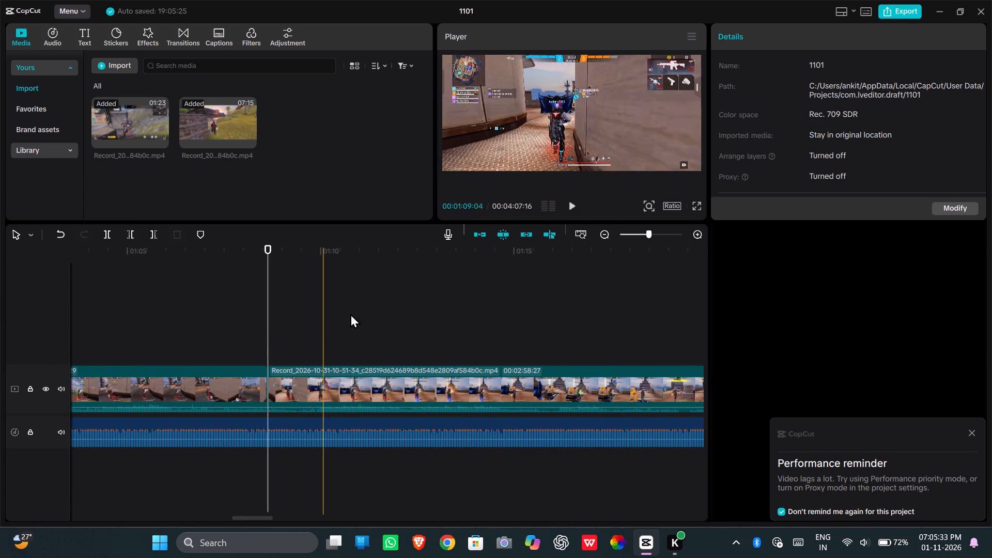
left_click(571, 210)
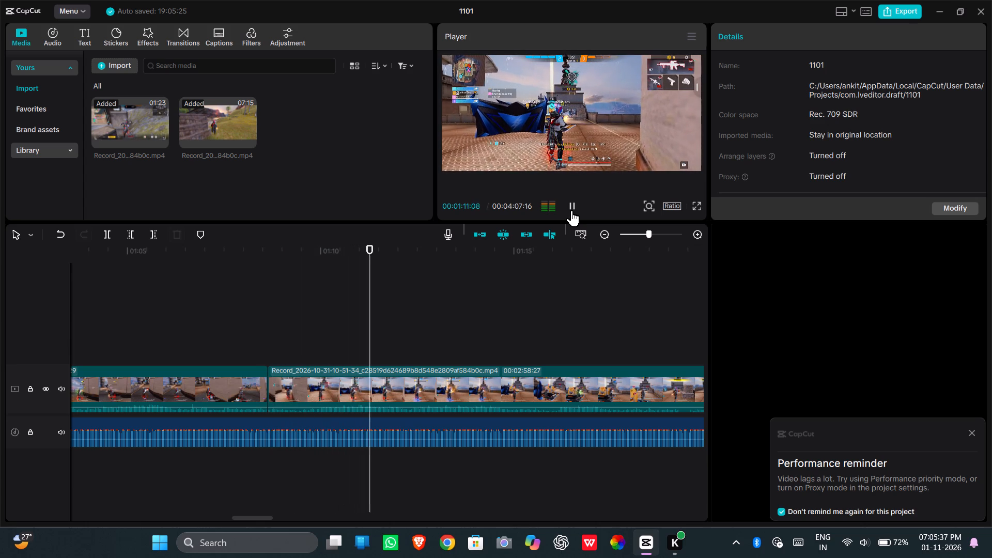
left_click(571, 210)
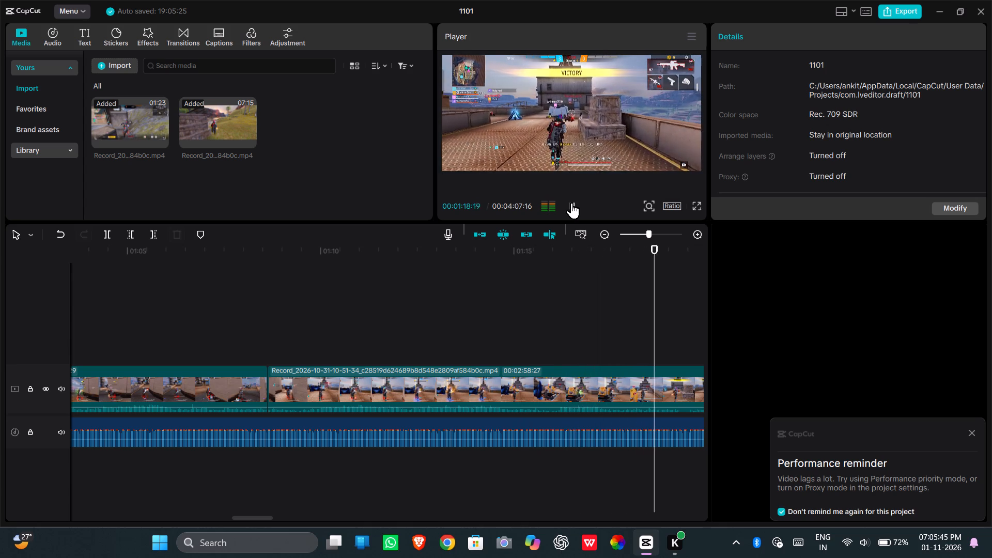
left_click(571, 203)
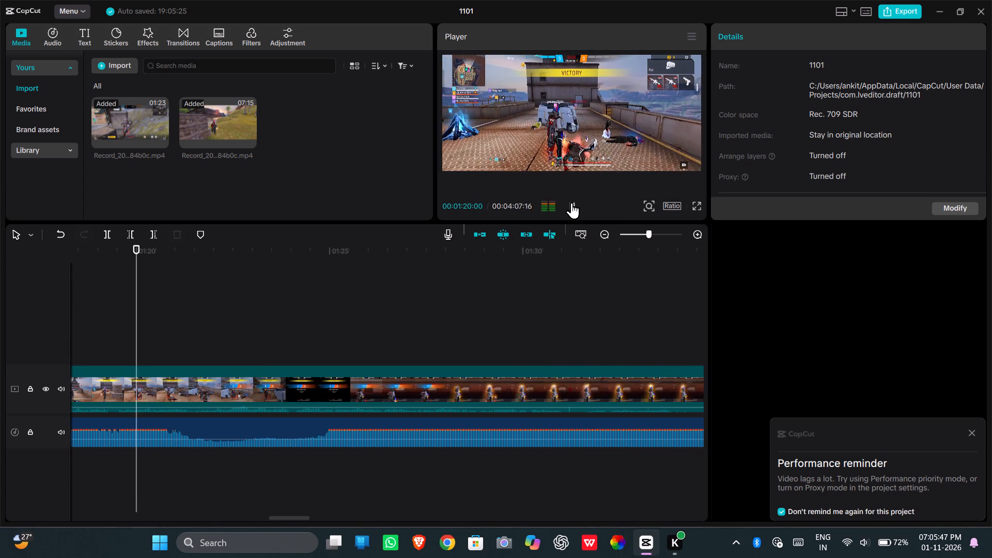
left_click(571, 203)
left_click(571, 203)
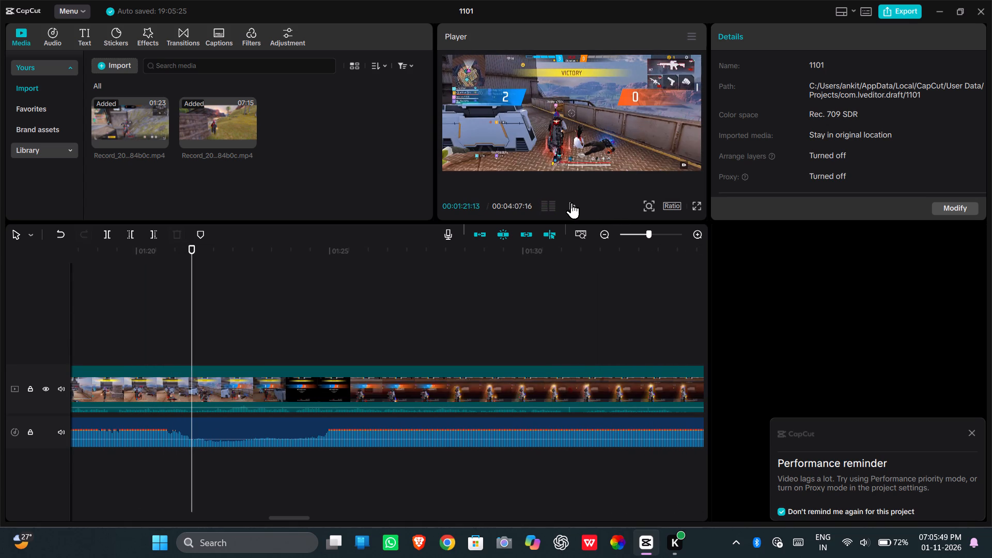
left_click(571, 203)
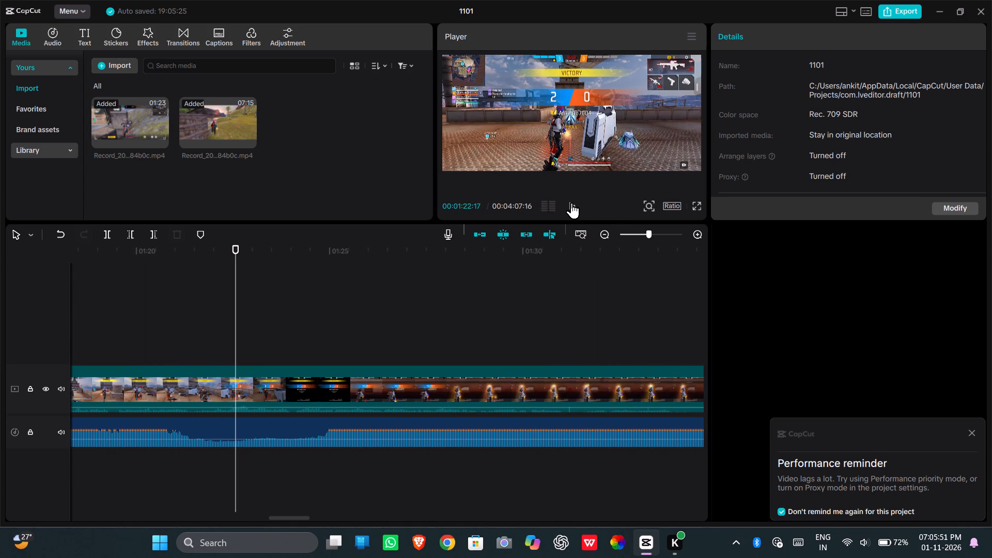
left_click(107, 231)
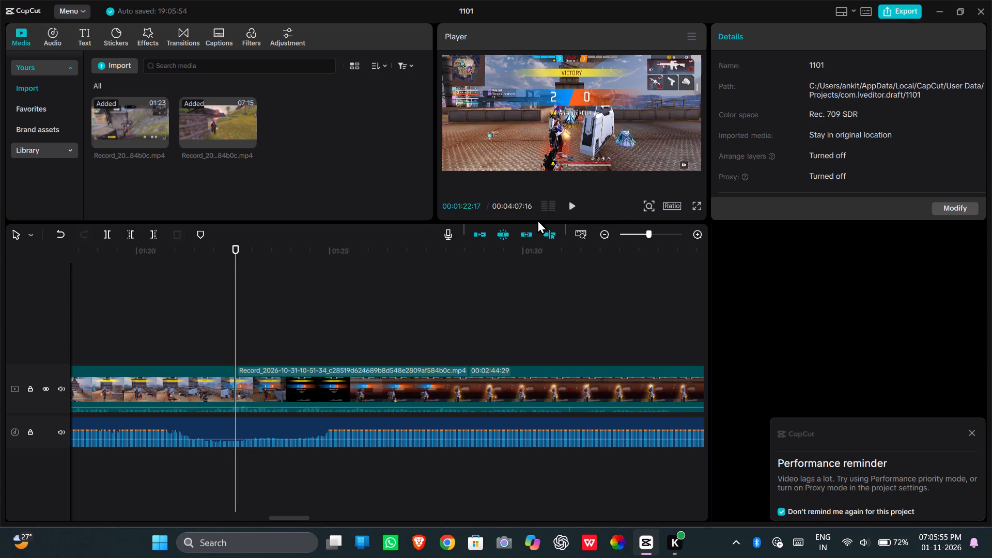
Play on from the split at 00:01:22:17, move ahead to 00:02:03:06, and trim away the section's footage before that point.
left_click(570, 205)
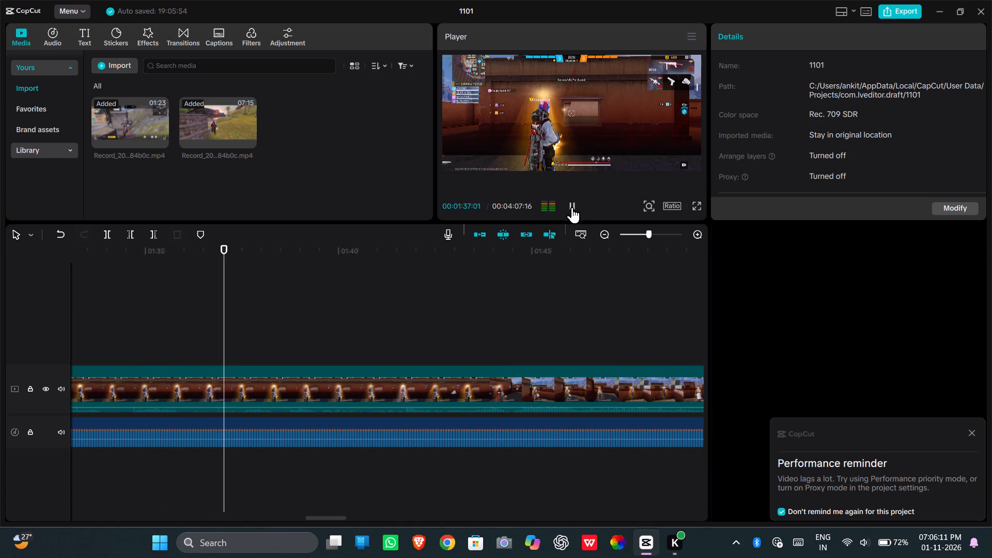
left_click(542, 312)
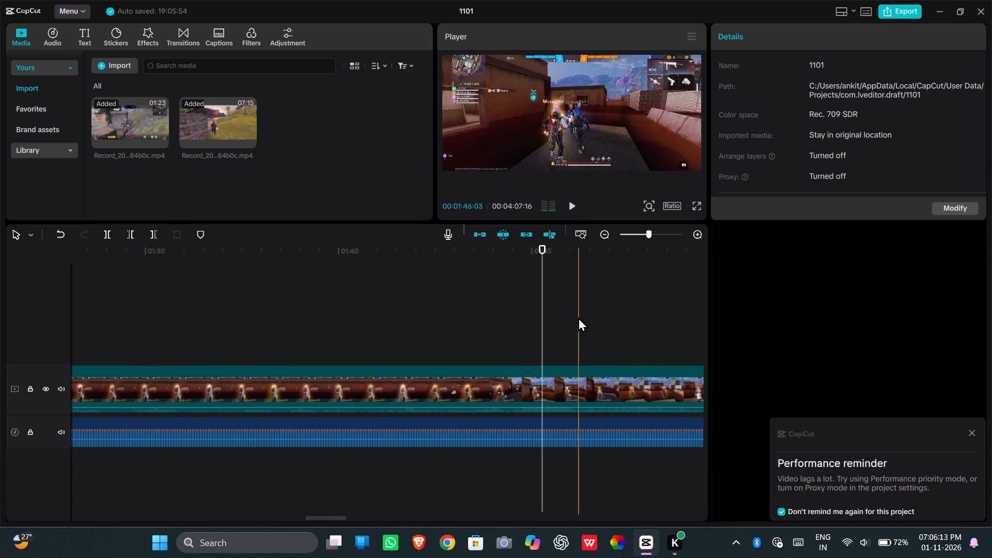
left_click_drag(578, 317, 583, 317)
left_click(630, 319)
left_click_drag(661, 318, 675, 319)
left_click(688, 321)
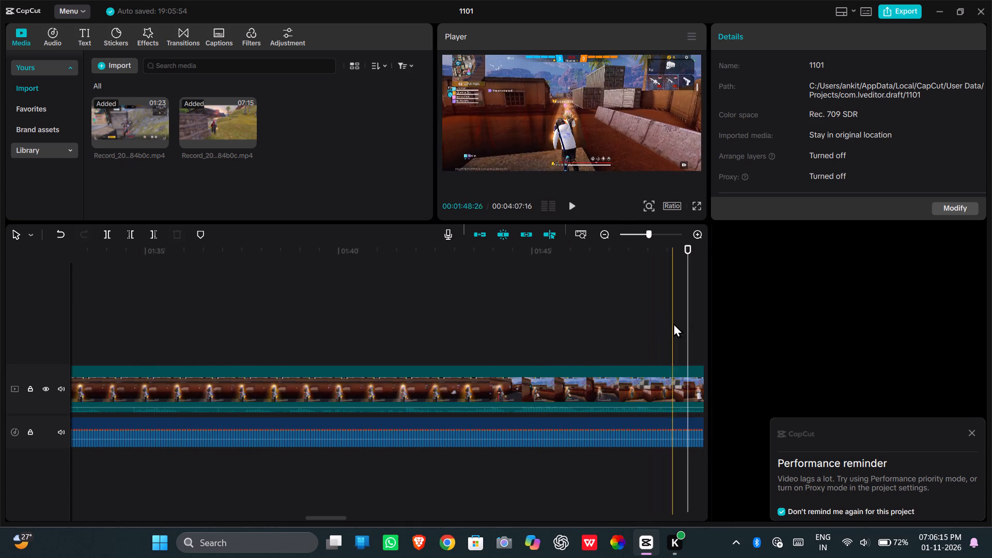
left_click_drag(469, 304, 763, 313)
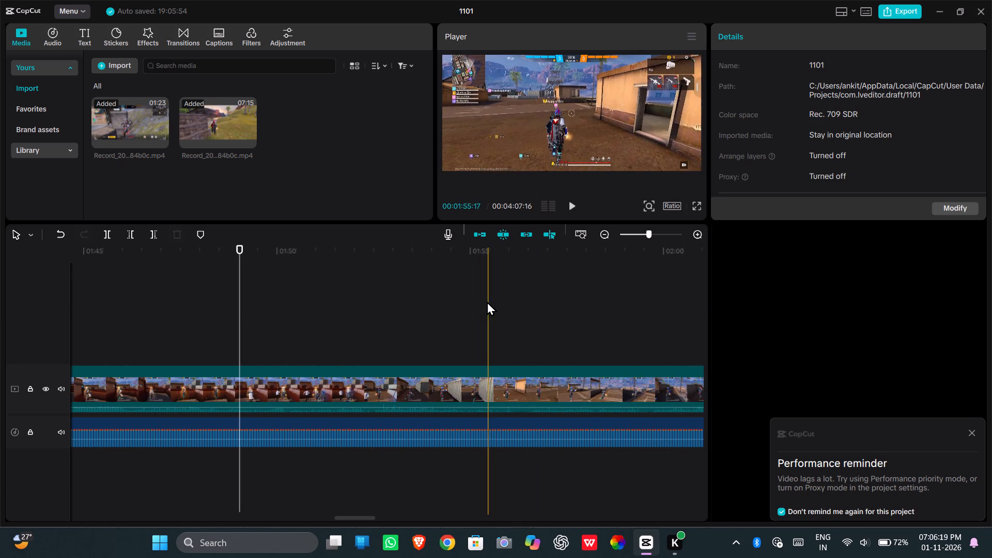
left_click(565, 306)
left_click_drag(593, 308, 721, 320)
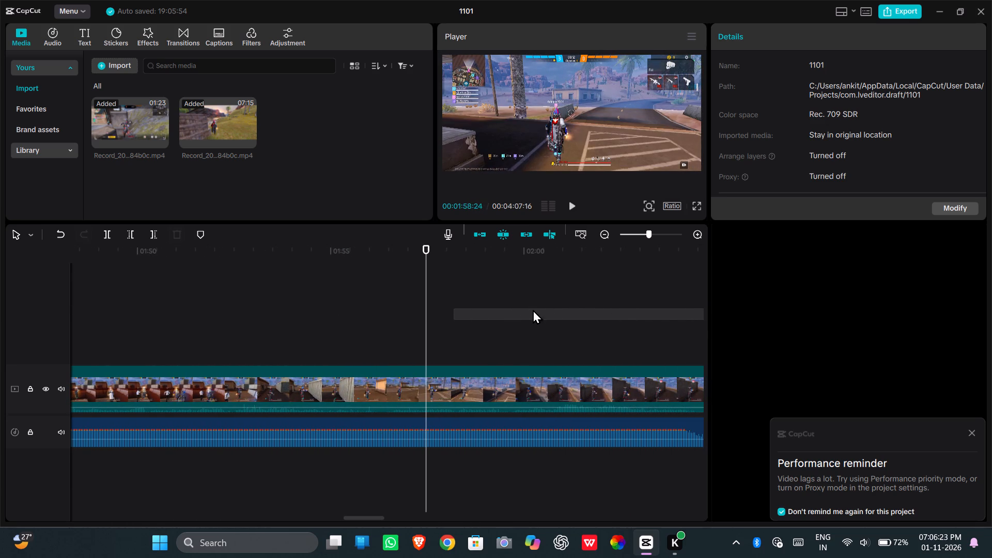
left_click(617, 307)
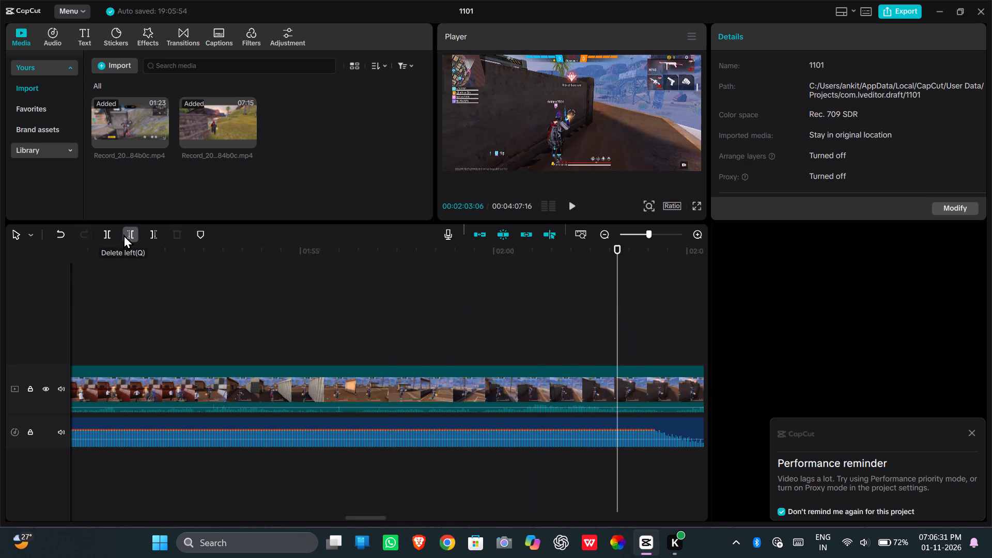
left_click(123, 235)
Play the trimmed section from its start at 00:01:22:17, stop at 00:02:04:22, and trim away all its footage after that point.
left_click_drag(483, 302, 0, 290)
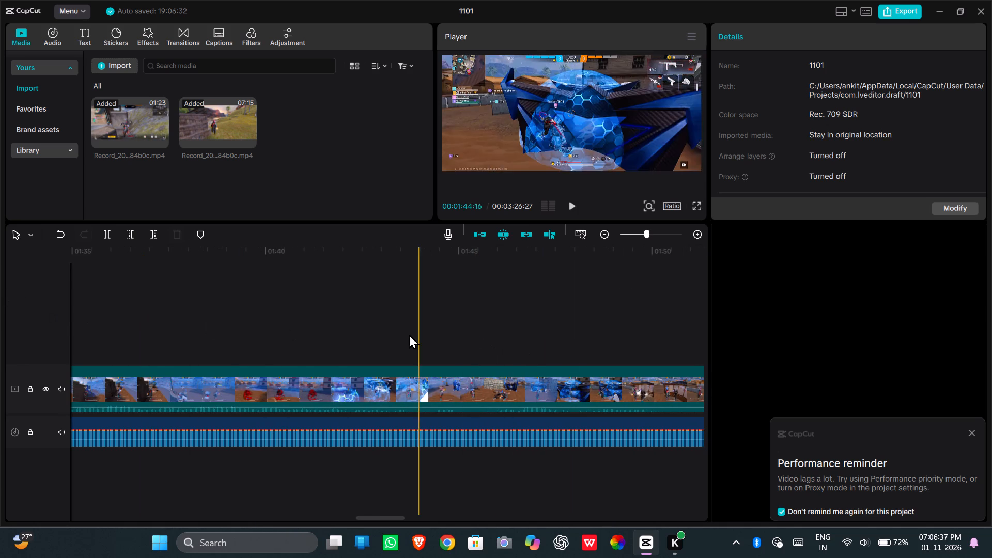
left_click_drag(320, 320, 26, 318)
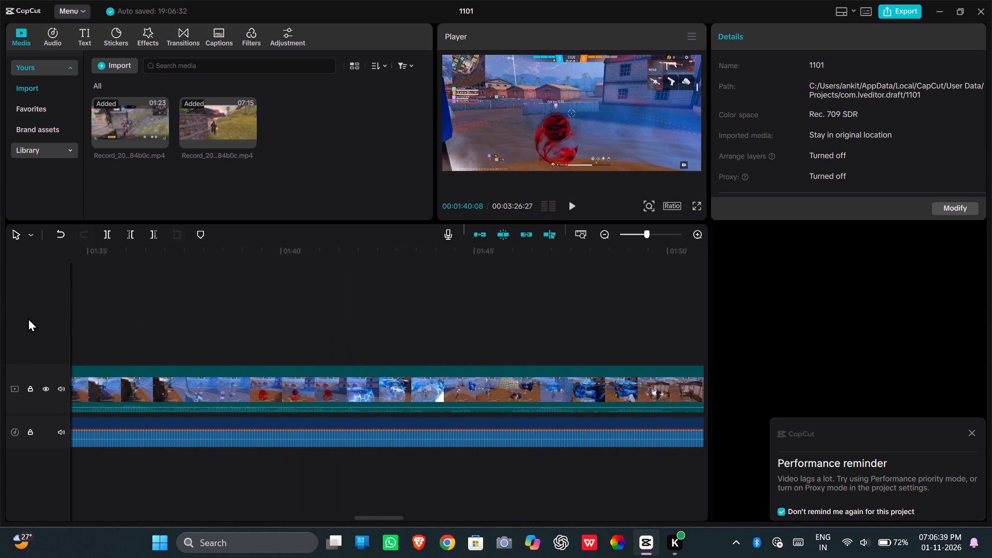
left_click_drag(26, 318, 233, 328)
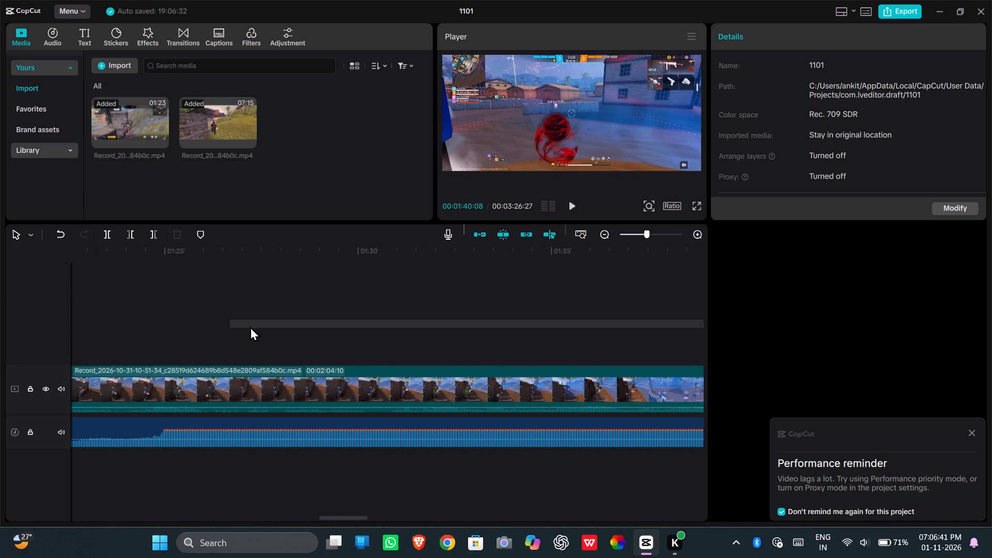
left_click(304, 321)
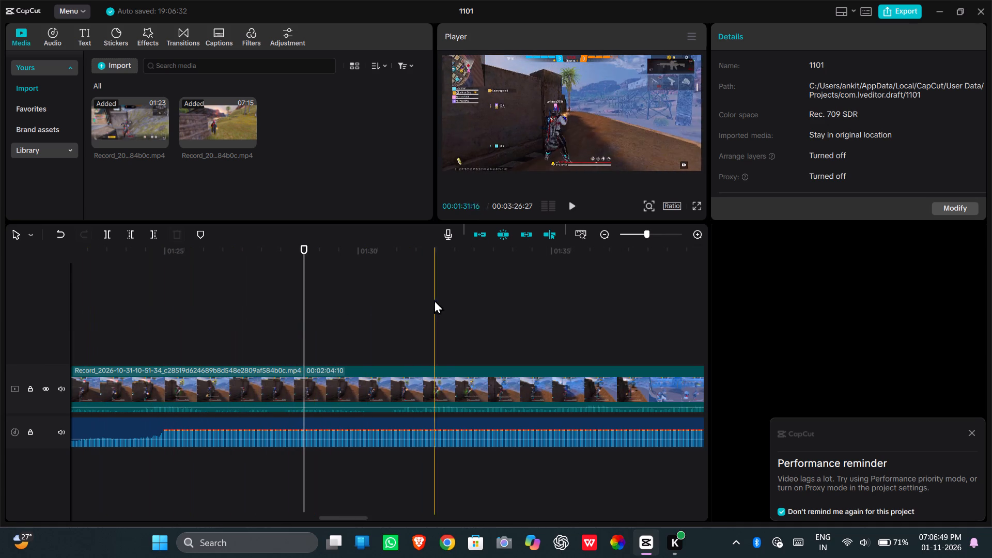
left_click_drag(284, 311, 160, 311)
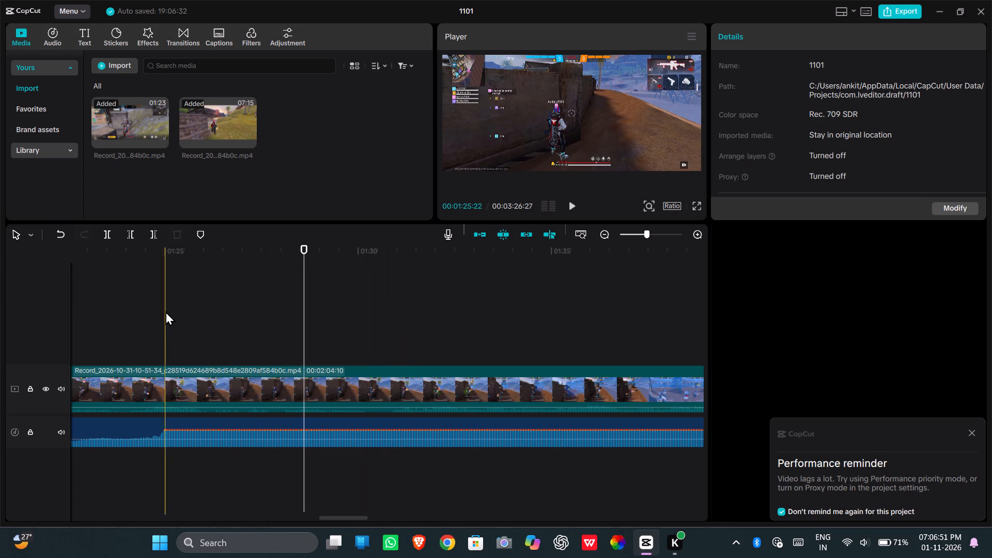
left_click_drag(160, 311, 22, 317)
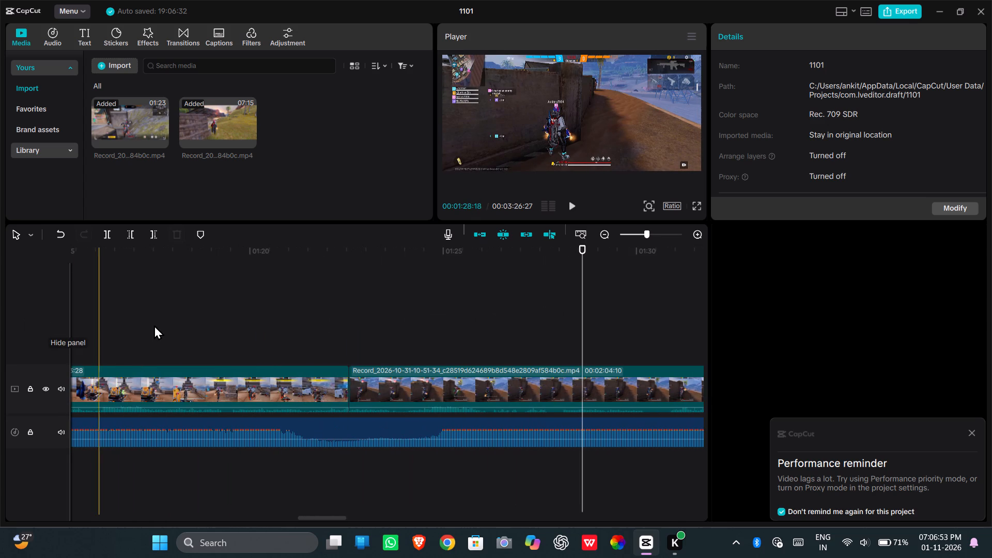
left_click(346, 310)
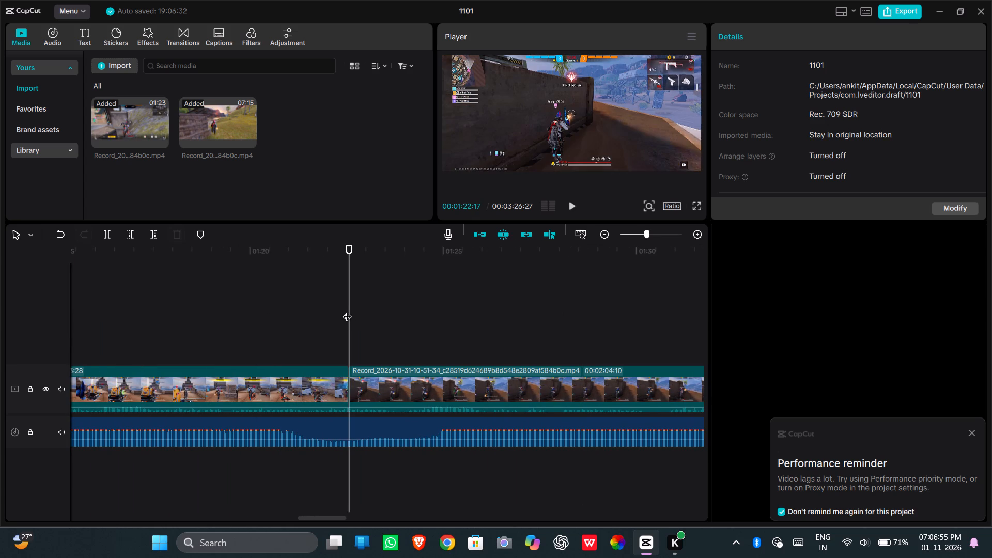
left_click(572, 209)
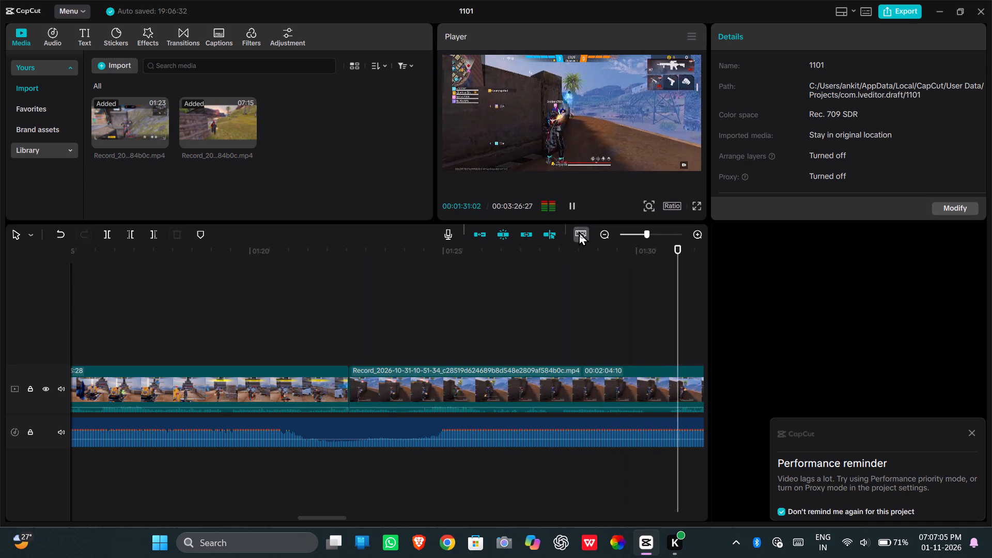
left_click(574, 206)
left_click(574, 206)
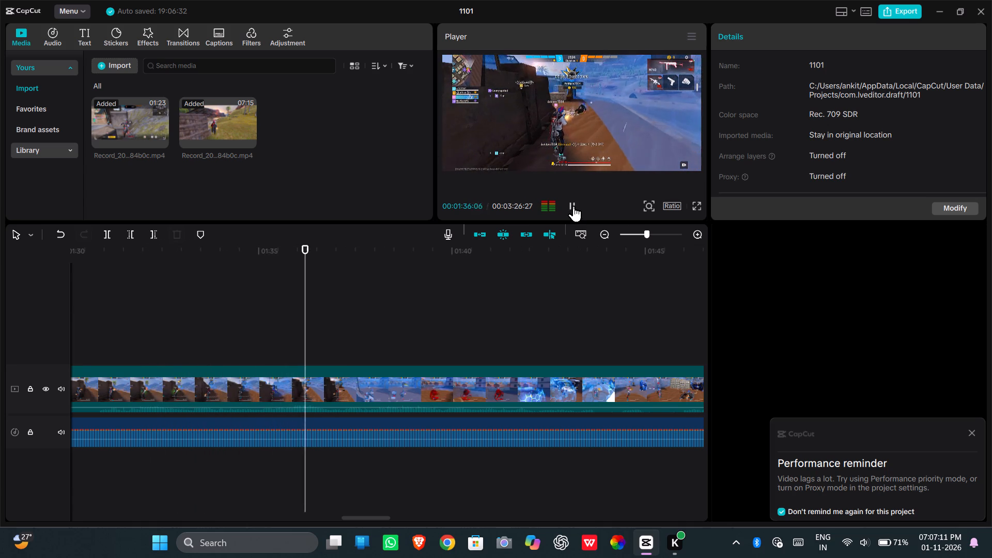
left_click(574, 206)
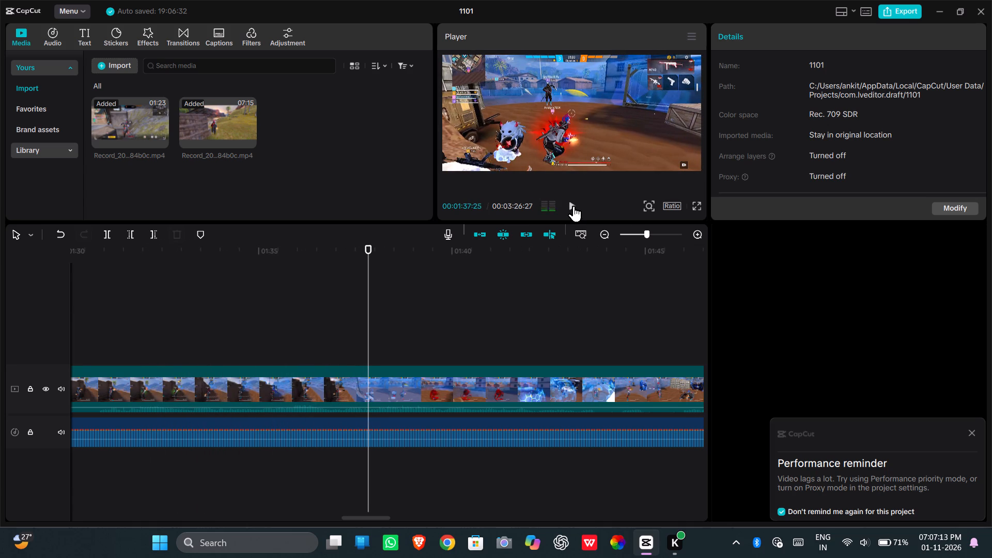
left_click(574, 206)
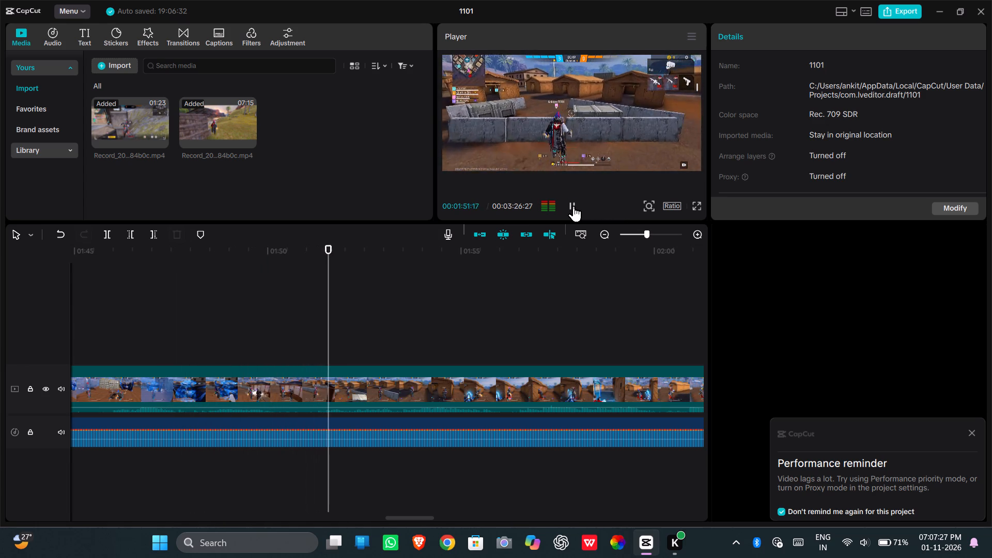
left_click(574, 206)
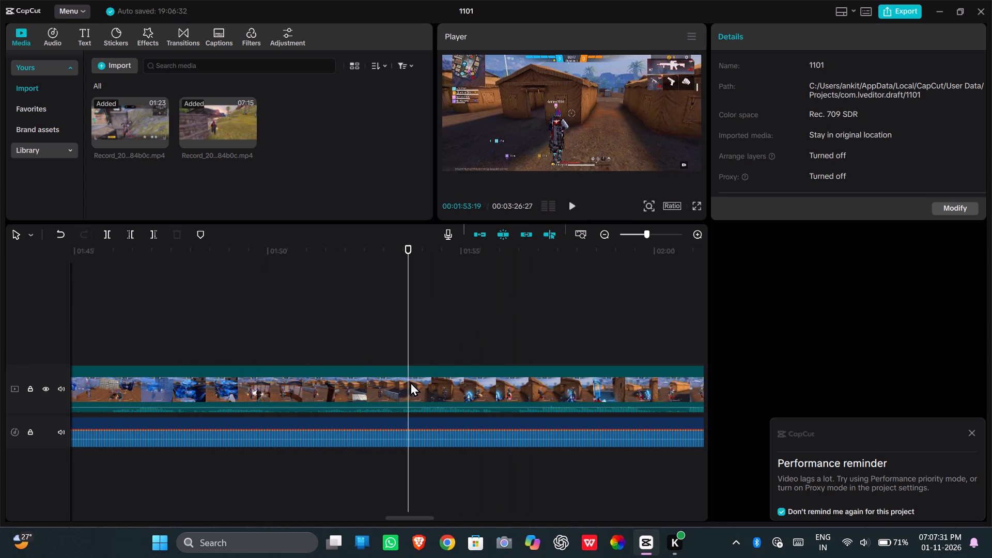
left_click(569, 207)
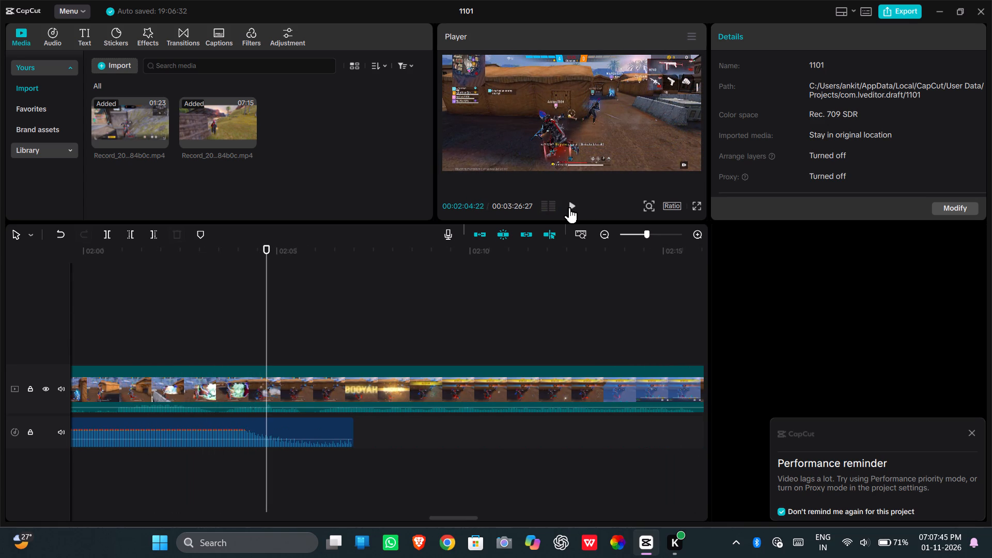
left_click(153, 234)
Play the whole edit from 00:00:00:00 to review it, dismissing the performance reminder during playback.
left_click_drag(428, 301, 0, 314)
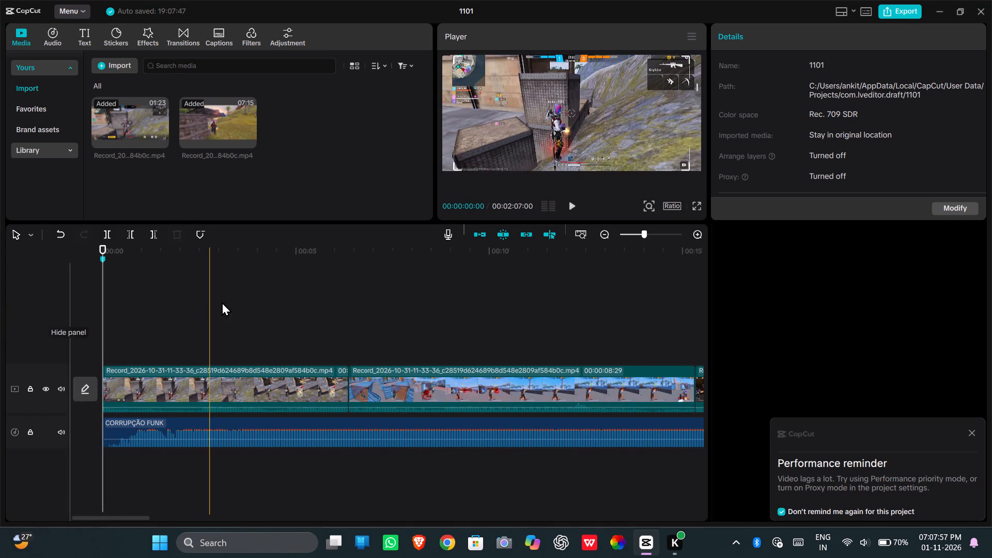
left_click(574, 207)
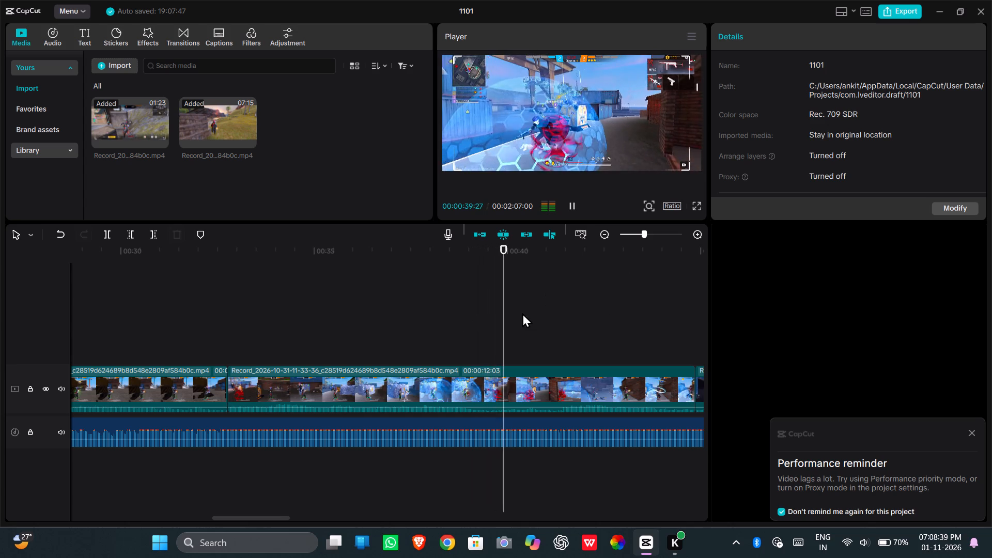
left_click(834, 317)
left_click(977, 432)
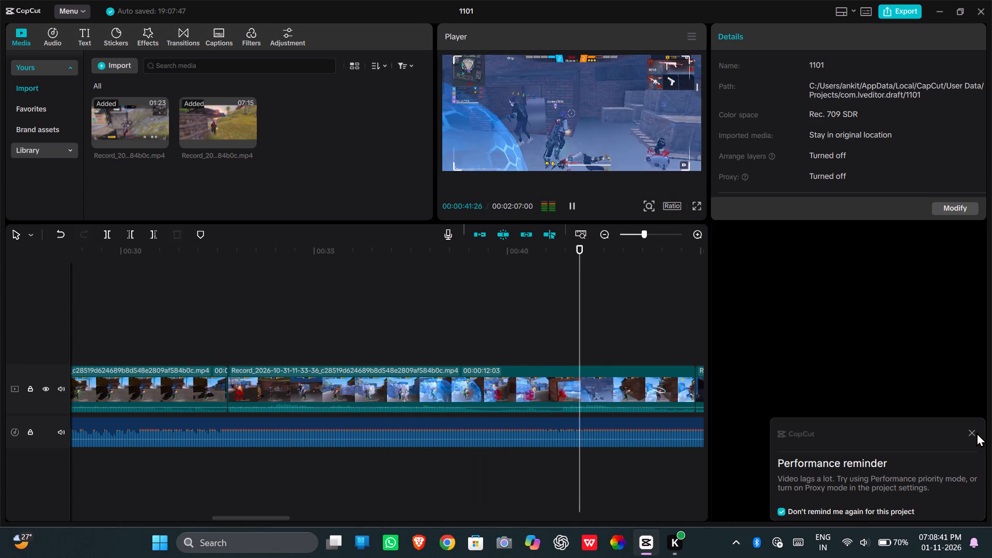
left_click(972, 431)
left_click(847, 362)
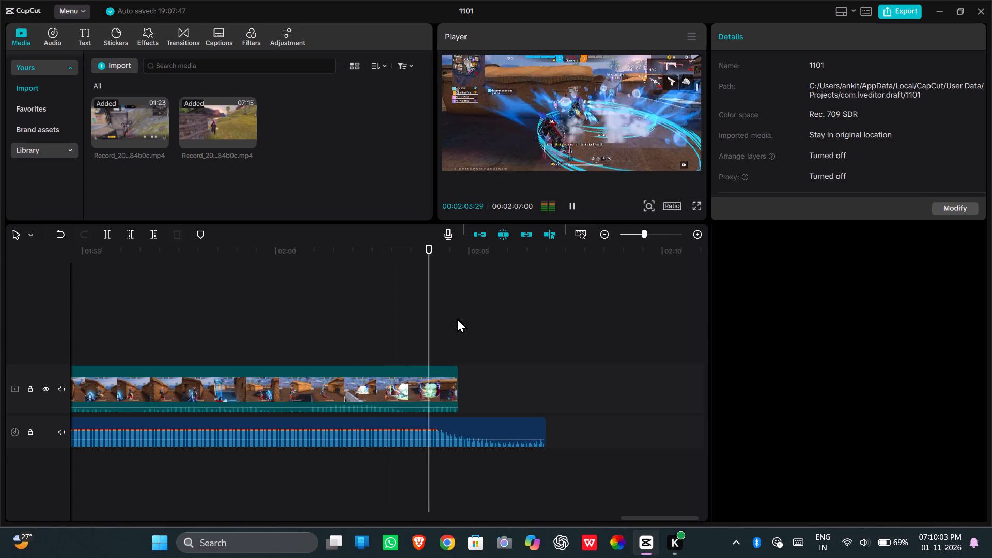
Move back from the end of the last clip to 00:02:04:17 and trim away its remaining footage after that point.
left_click(454, 333)
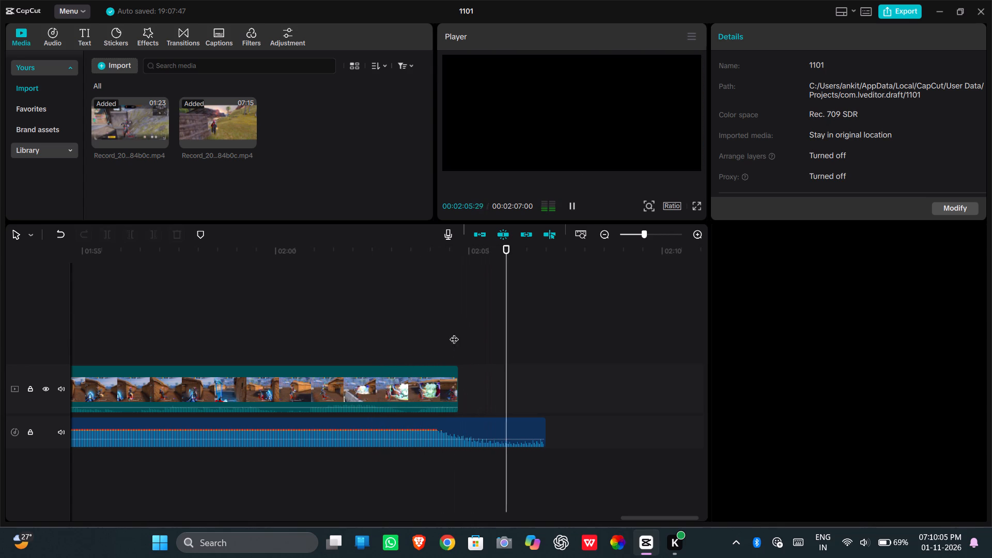
left_click(461, 333)
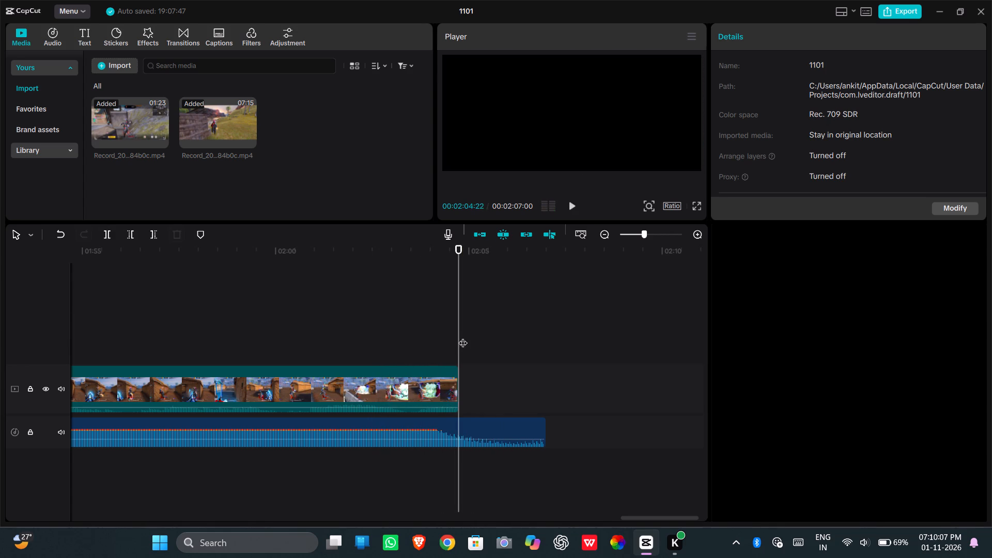
left_click(105, 233)
left_click_drag(460, 349, 452, 351)
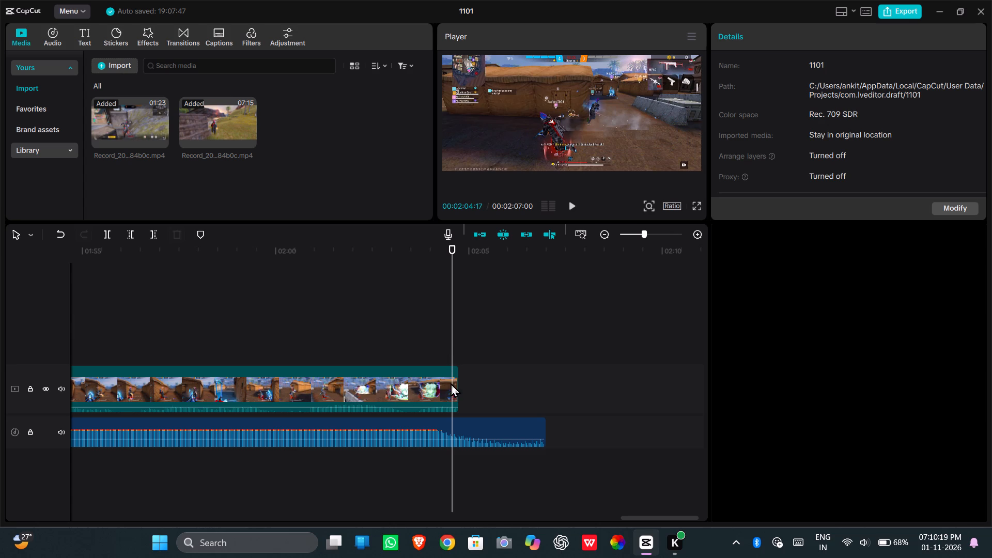
left_click(154, 236)
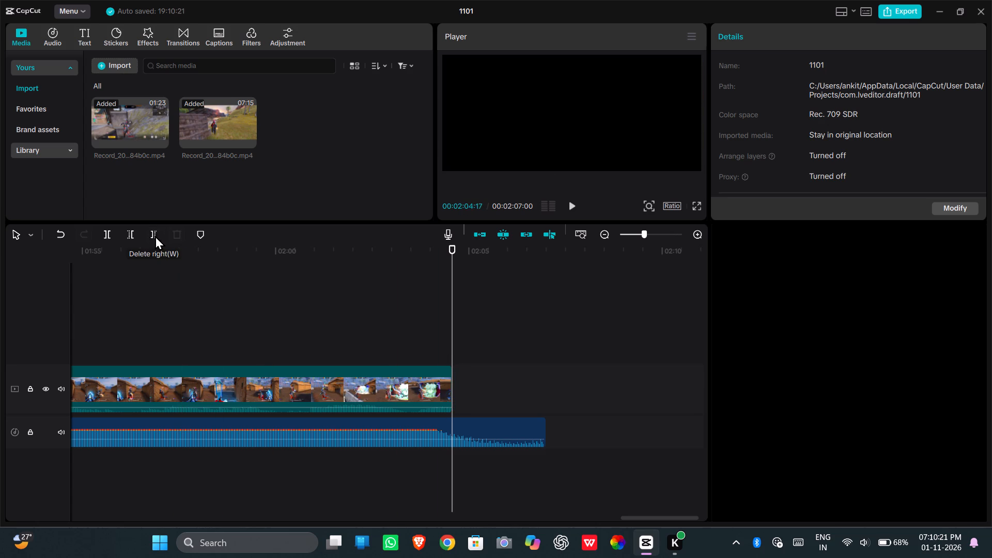
Split the CORRUPÇÃO FUNK audio at 00:02:04:17 and delete the leftover piece after the video's end.
left_click(451, 427)
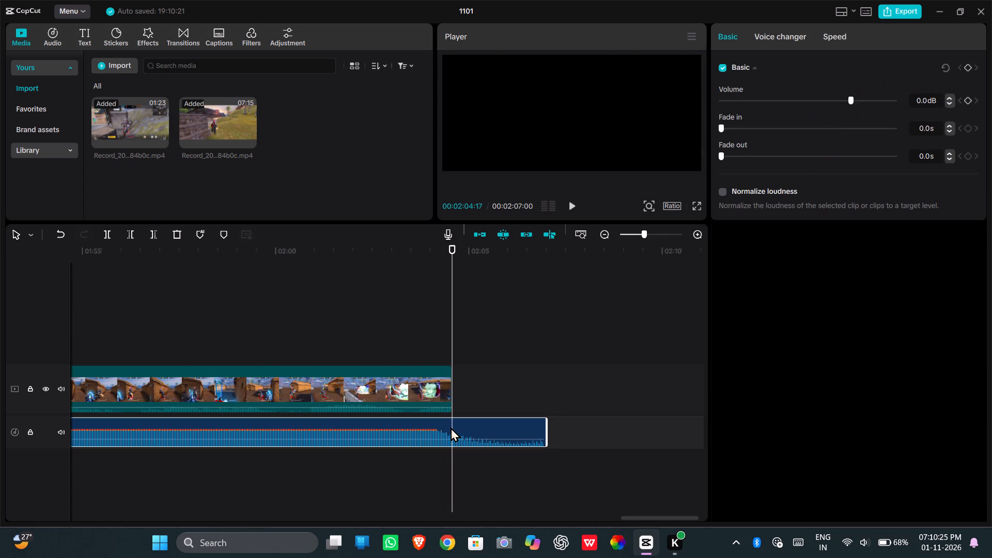
left_click(109, 233)
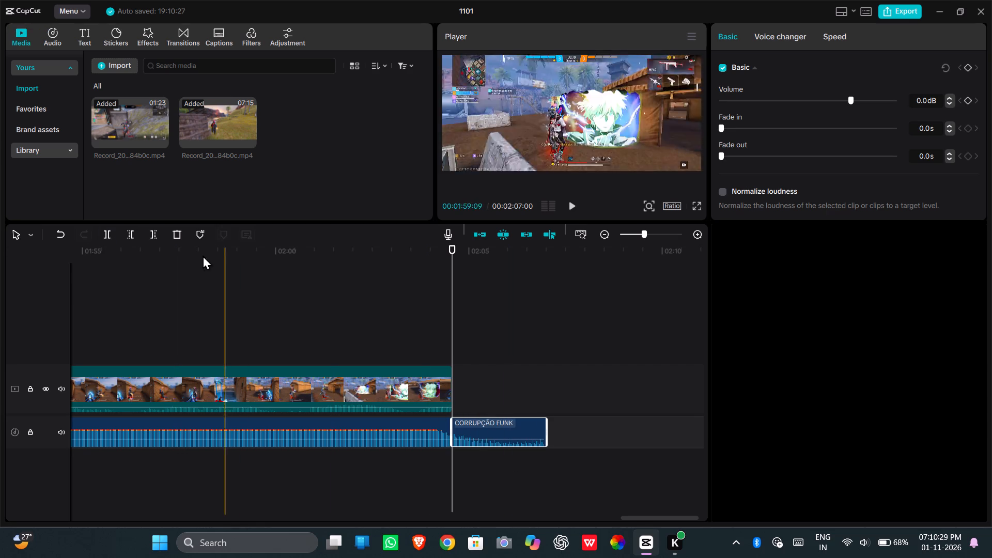
left_click(175, 229)
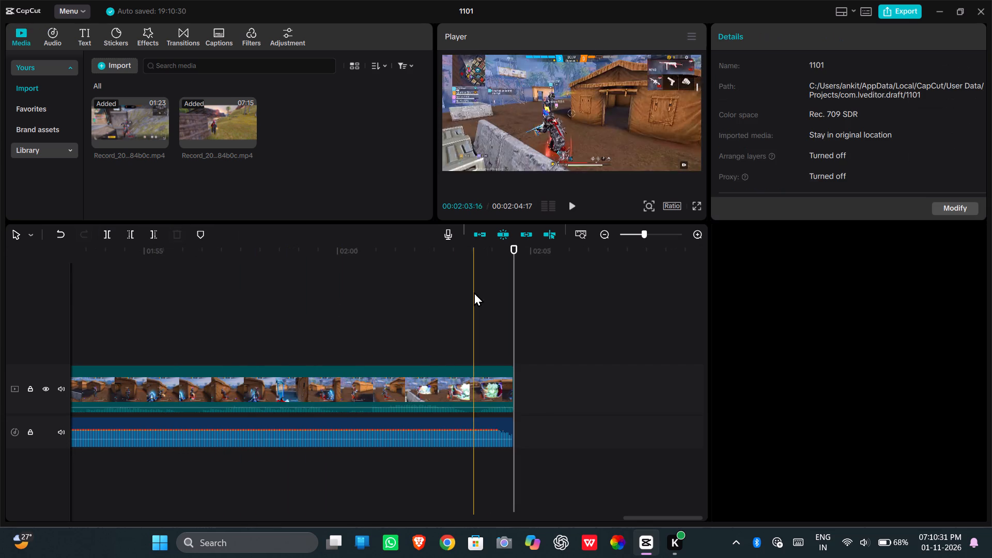
Play the edit again from 00:00:00:00, skip ahead to about 00:00:37, and resume playback to review the cuts.
left_click(513, 298)
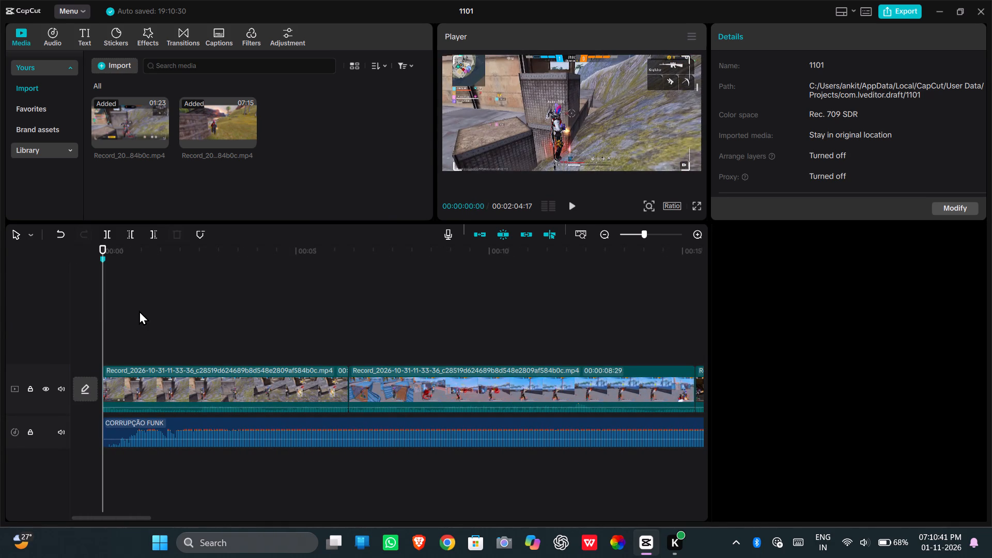
left_click(574, 210)
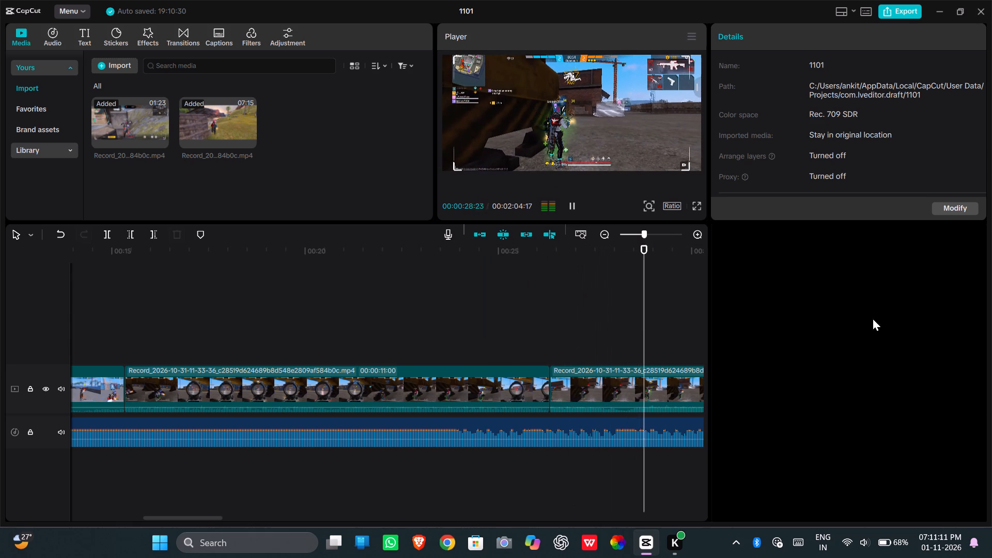
left_click(892, 317)
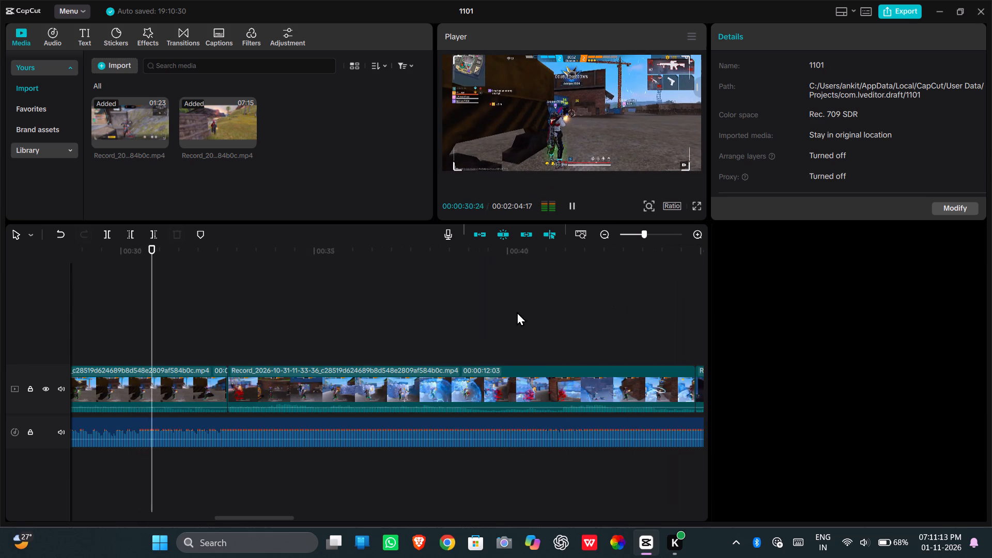
left_click(412, 304)
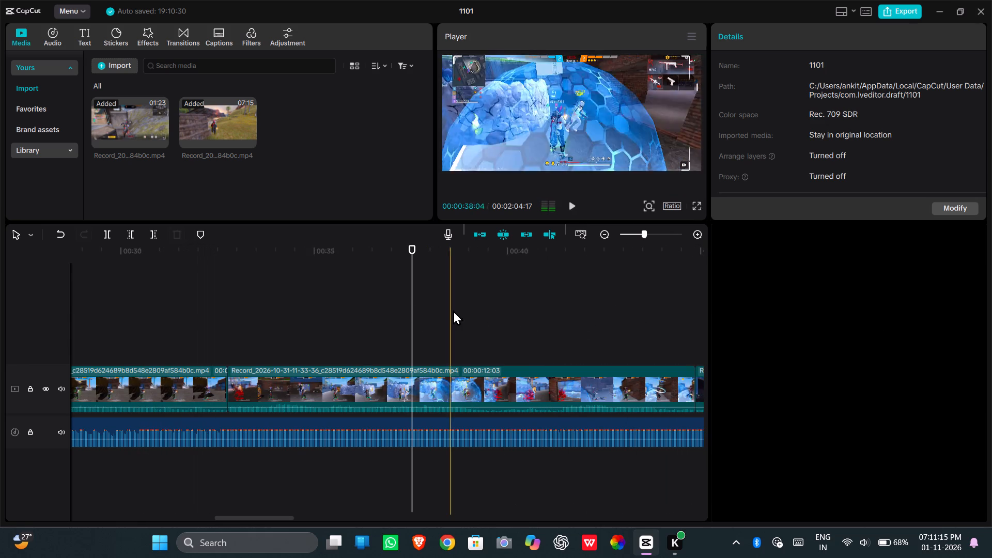
left_click(574, 208)
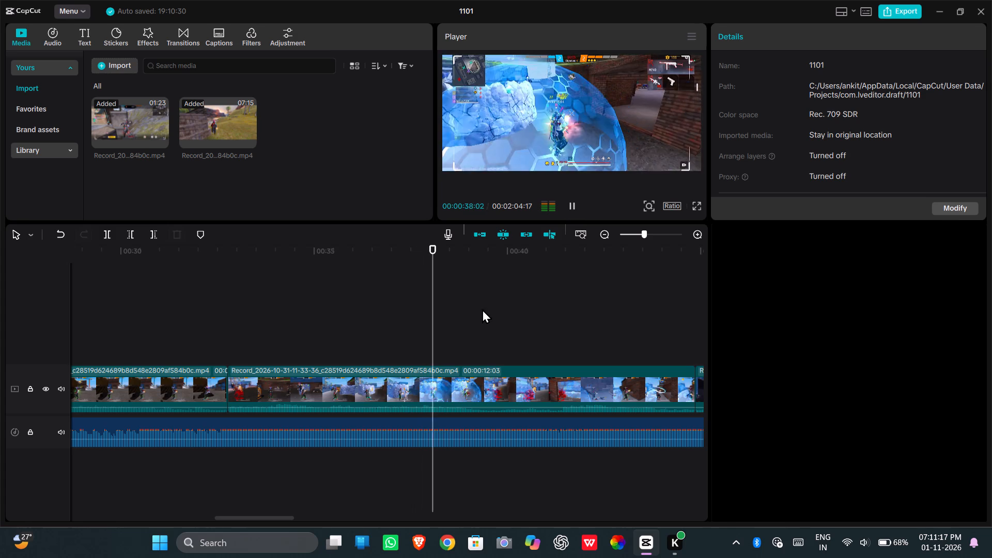